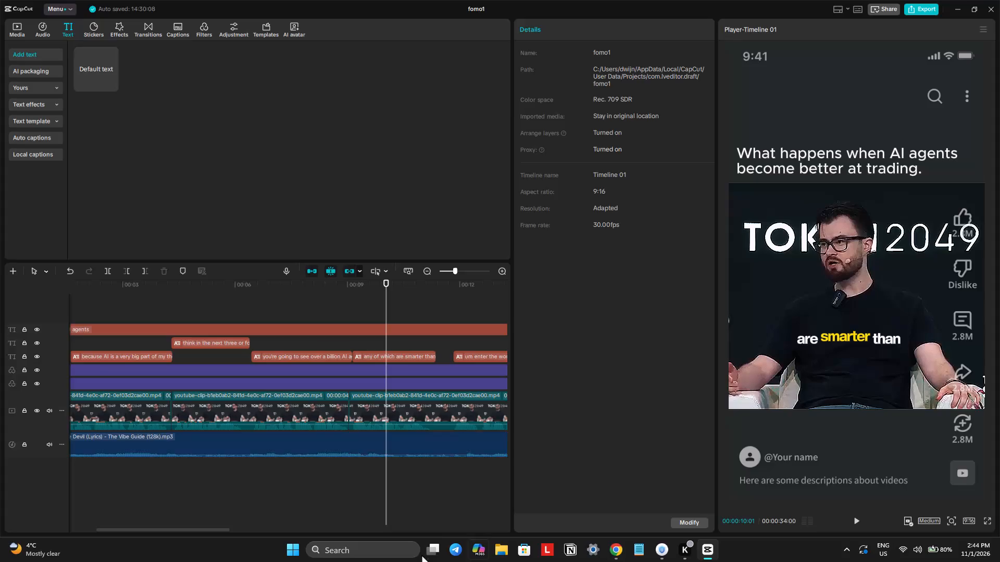
Trim all tracks to end at 00:00:31:11, where the main video clip ends.
{"action": "left_click", "coordinate": [413, 271]}
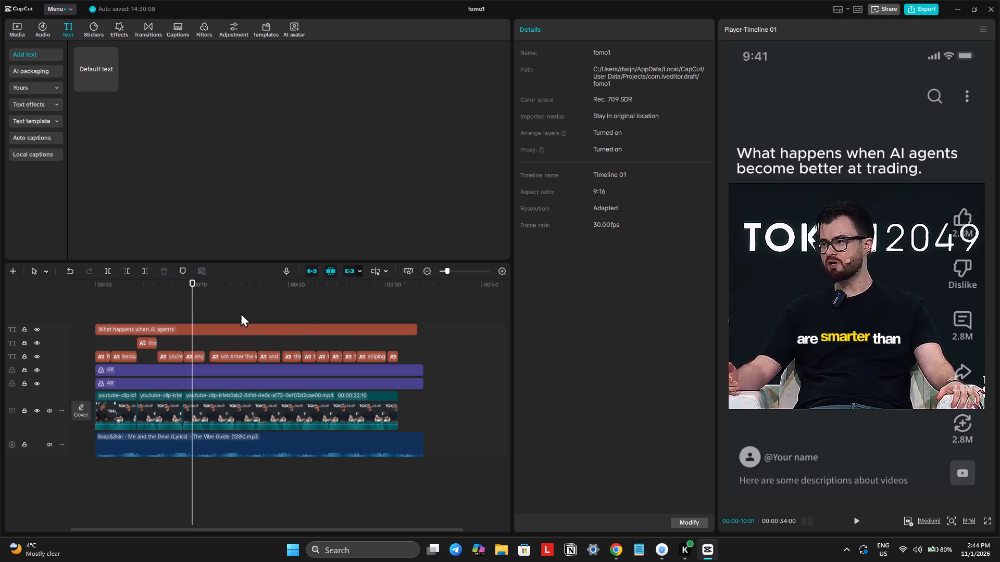
{"action": "left_click", "coordinate": [398, 289]}
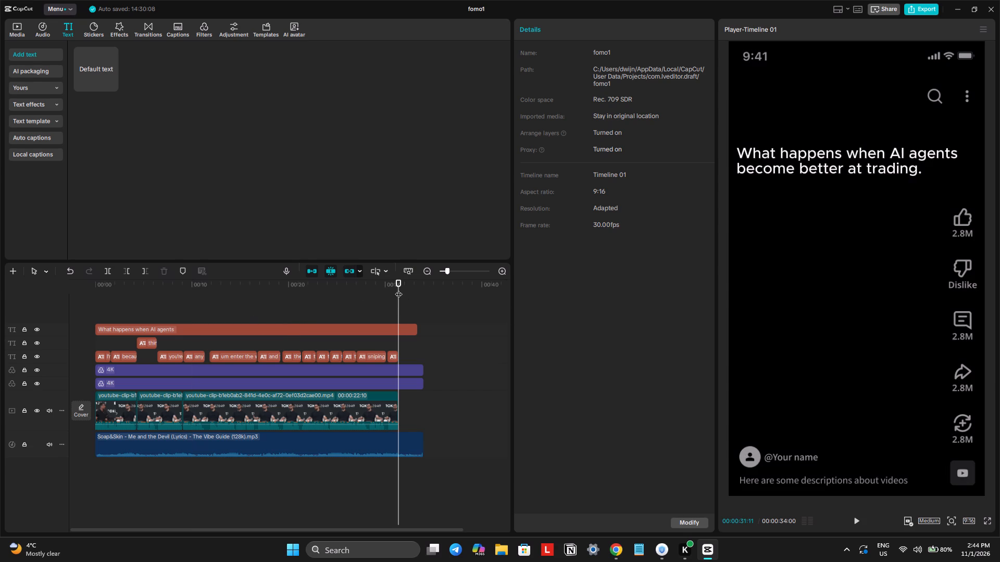
{"action": "key", "text": "ctrl+a"}
{"action": "key", "text": "w"}
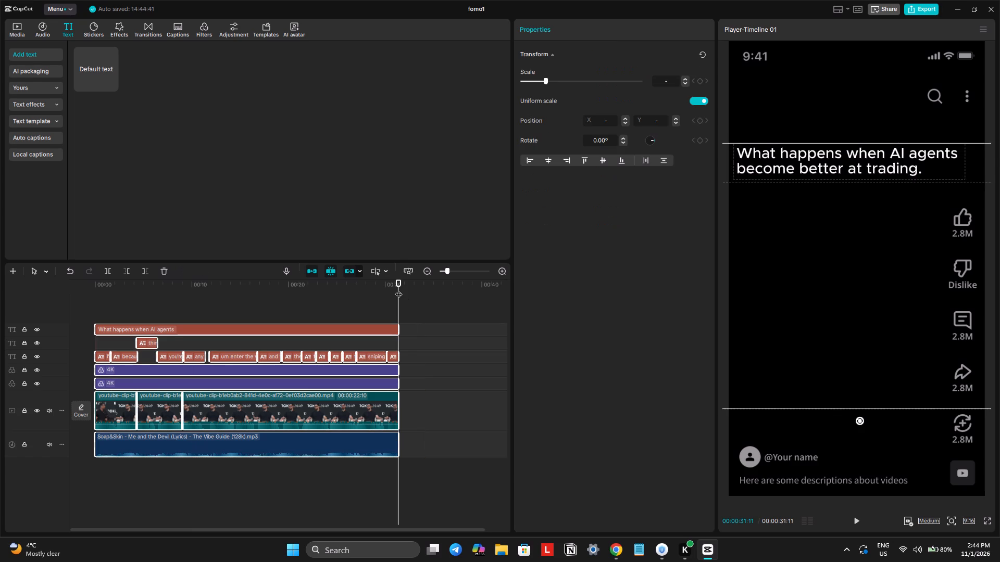
Play back the section from the "you're going to see" caption to the caption starting with "um enter the world" to check pacing.
{"action": "left_click", "coordinate": [165, 304]}
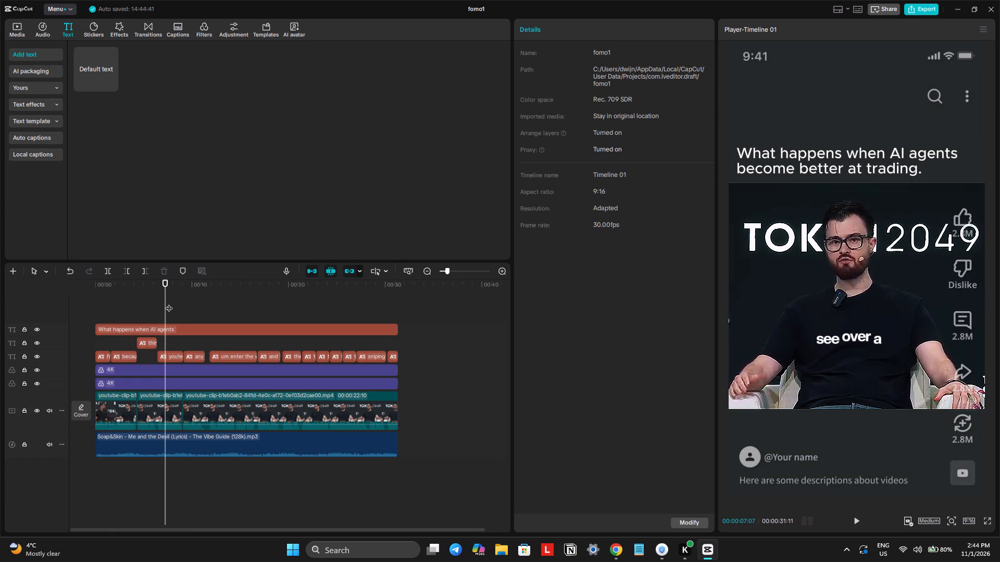
{"action": "scroll", "coordinate": [169, 303], "scroll_direction": "up", "scroll_amount": 18, "text": "ctrl"}
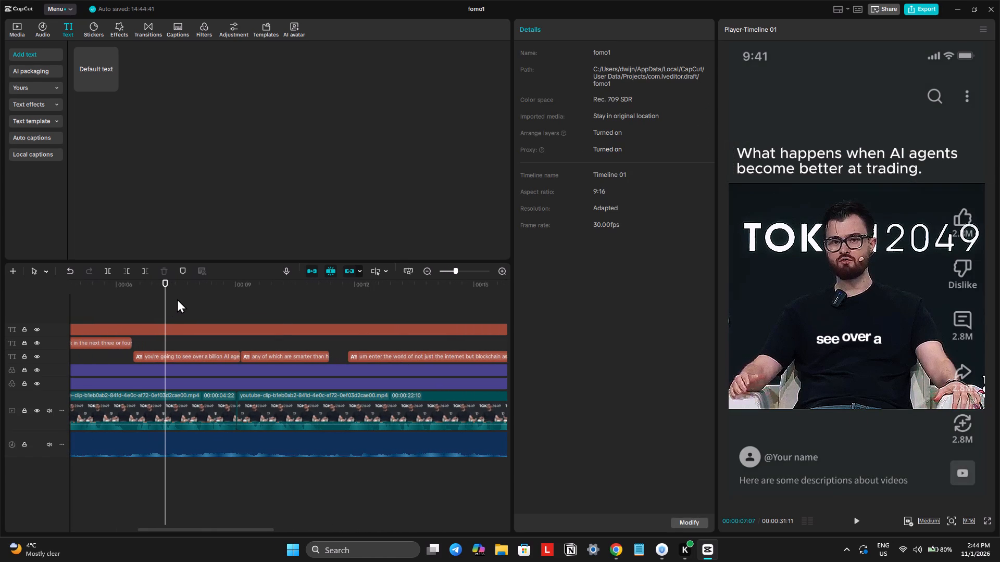
{"action": "left_click", "coordinate": [135, 304]}
{"action": "key", "text": "space"}
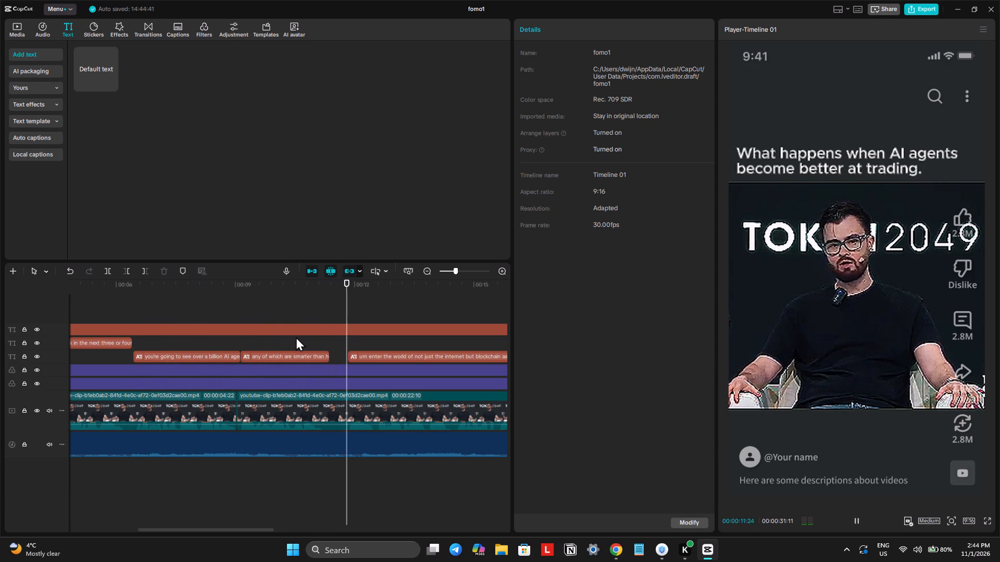
{"action": "key", "text": "space"}
{"action": "left_click", "coordinate": [333, 308]}
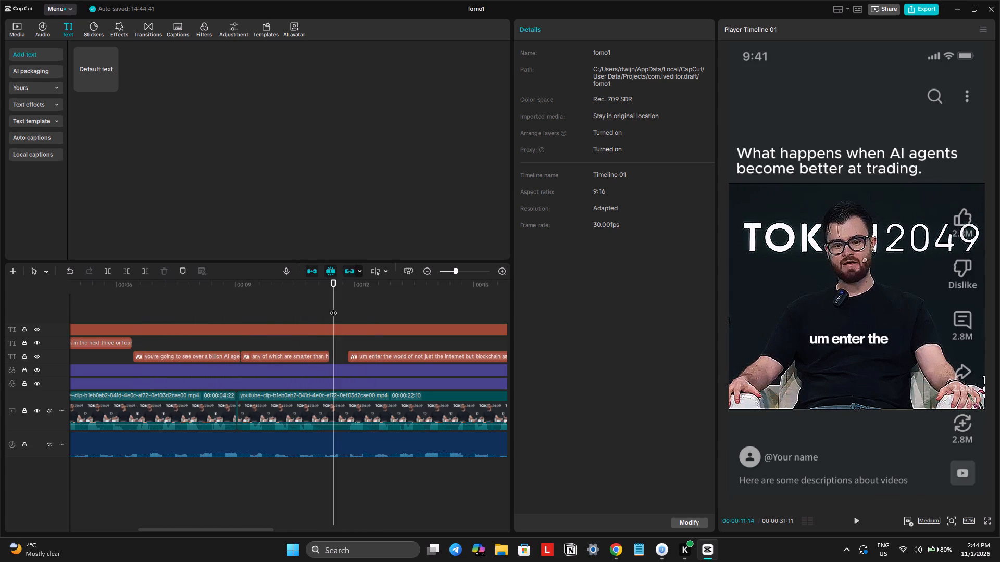
{"action": "left_click_drag", "start_coordinate": [332, 308], "coordinate": [360, 336]}
Delete the word "um" from the start of the "um enter the world of not just the internet" caption.
{"action": "left_click", "coordinate": [364, 358]}
{"action": "left_click", "coordinate": [534, 90]}
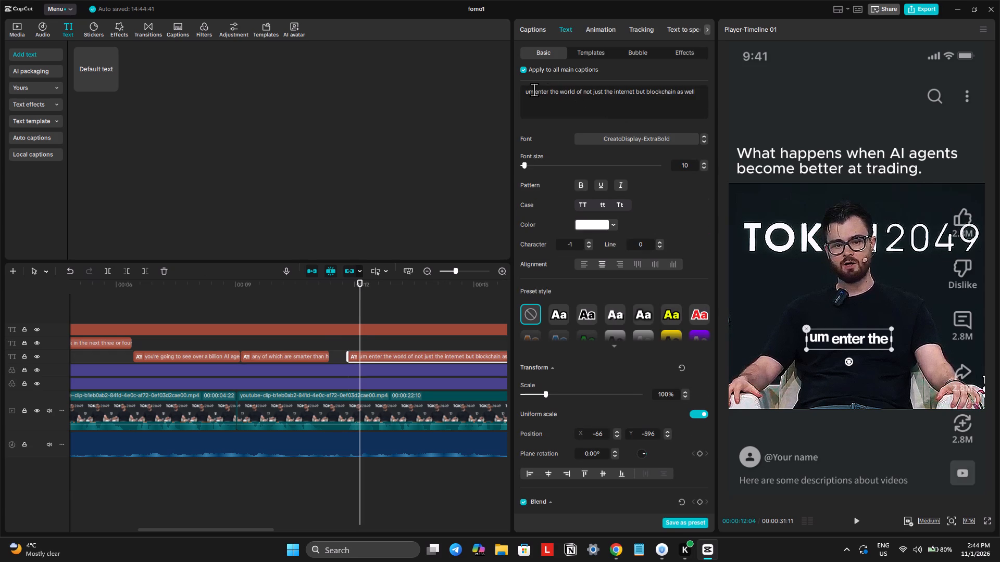
{"action": "key", "text": "BackSpace"}
{"action": "key", "text": "BackSpace"}
{"action": "key", "text": "BackSpace"}
{"action": "key", "text": "BackSpace"}
{"action": "key", "text": "BackSpace"}
{"action": "key", "text": "BackSpace"}
{"action": "key", "text": "BackSpace"}
{"action": "key", "text": "BackSpace"}
{"action": "key", "text": "BackSpace"}
{"action": "key", "text": "BackSpace"}
{"action": "key", "text": "BackSpace"}
{"action": "key", "text": "BackSpace"}
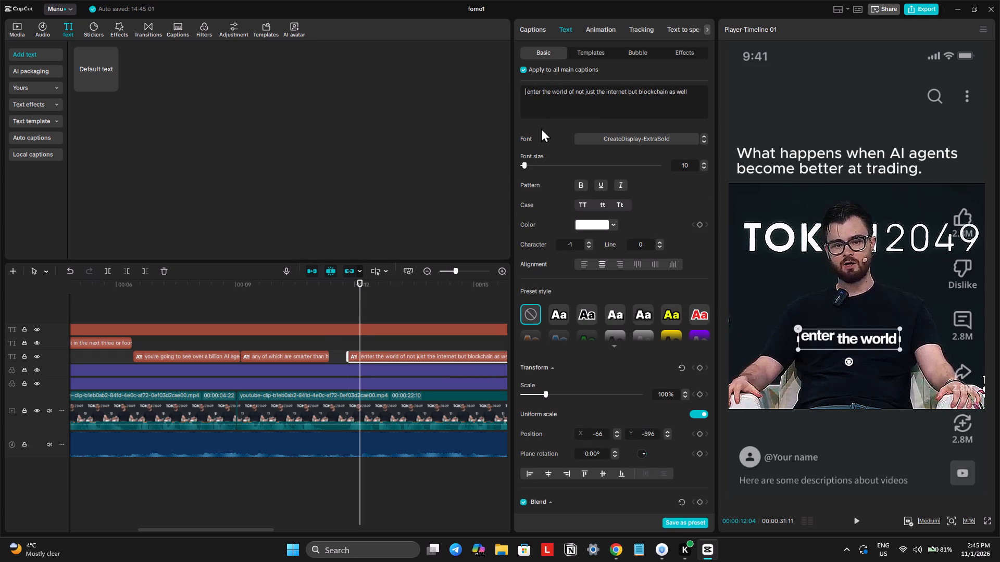
Split the main video at 00:00:11:06, after "human beings", and cut out the pause that follows.
{"action": "left_click", "coordinate": [293, 313]}
{"action": "key", "text": "space"}
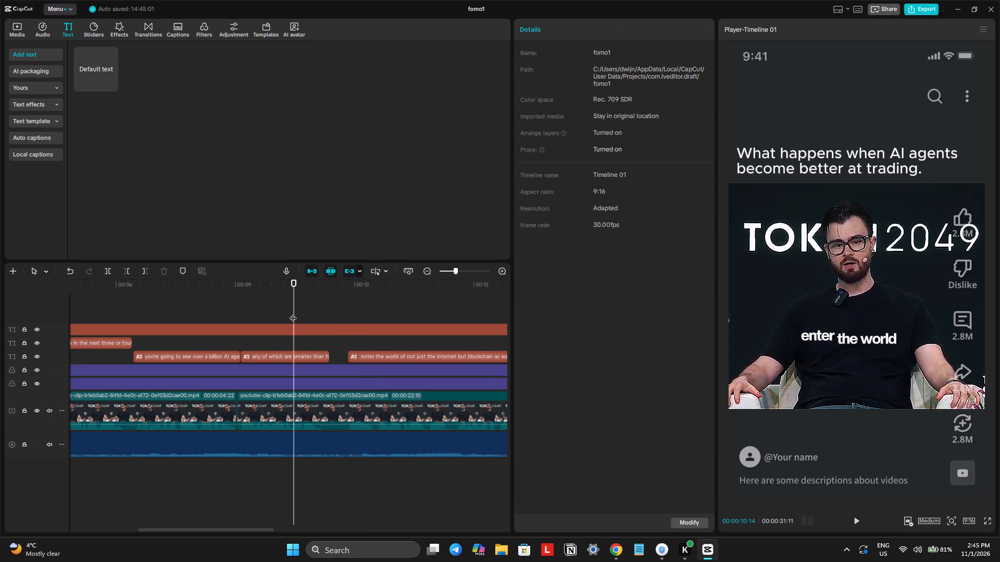
{"action": "key", "text": "space"}
{"action": "left_click", "coordinate": [295, 313]}
{"action": "key", "text": "space"}
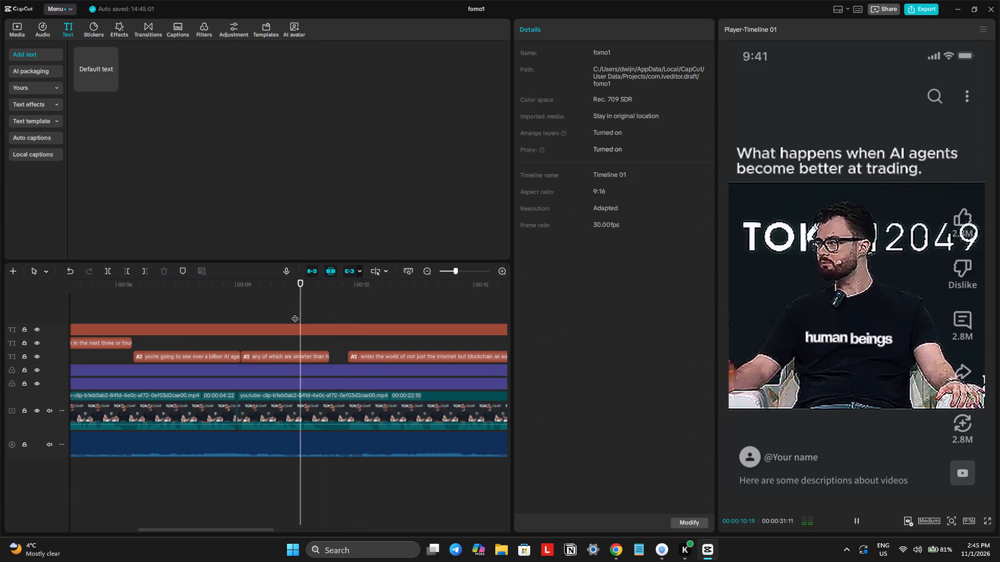
{"action": "key", "text": "space"}
{"action": "left_click", "coordinate": [326, 408]}
{"action": "key", "text": "ctrl+b"}
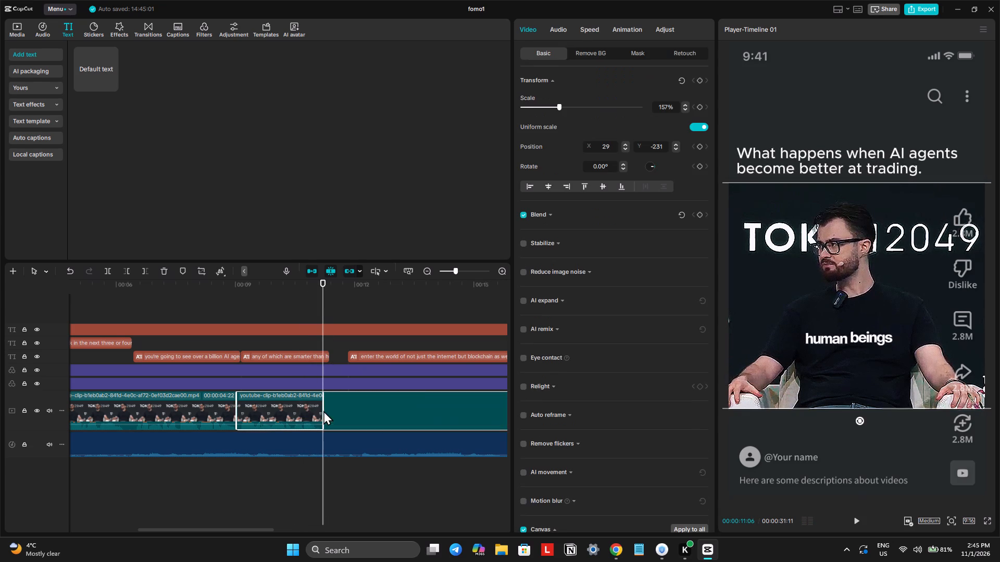
{"action": "key", "text": "space"}
{"action": "key", "text": "space"}
{"action": "type", "text": "q"}
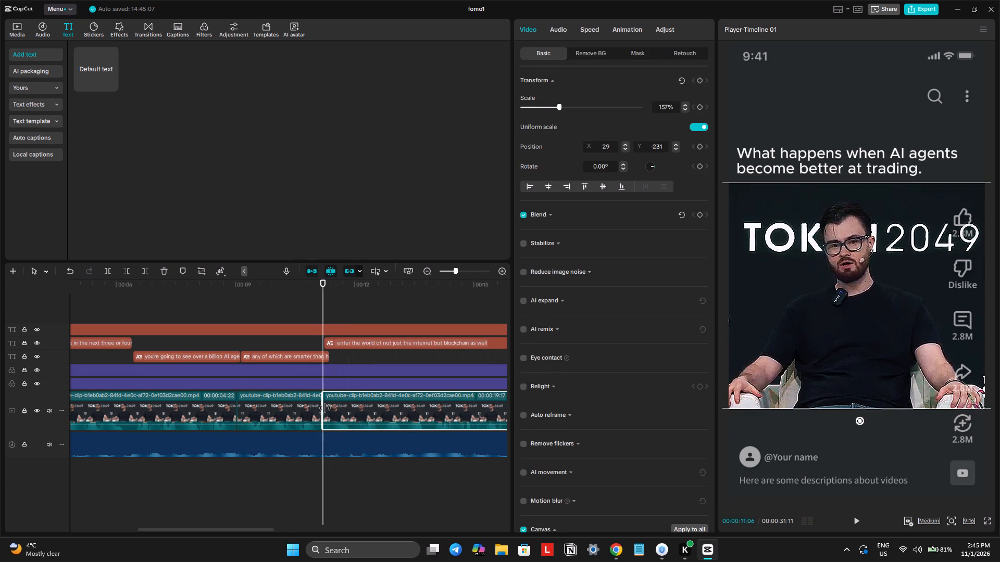
Shift the "enter the world" caption to start at about 00:00:11:11, where the preceding caption ends.
{"action": "left_click", "coordinate": [341, 347]}
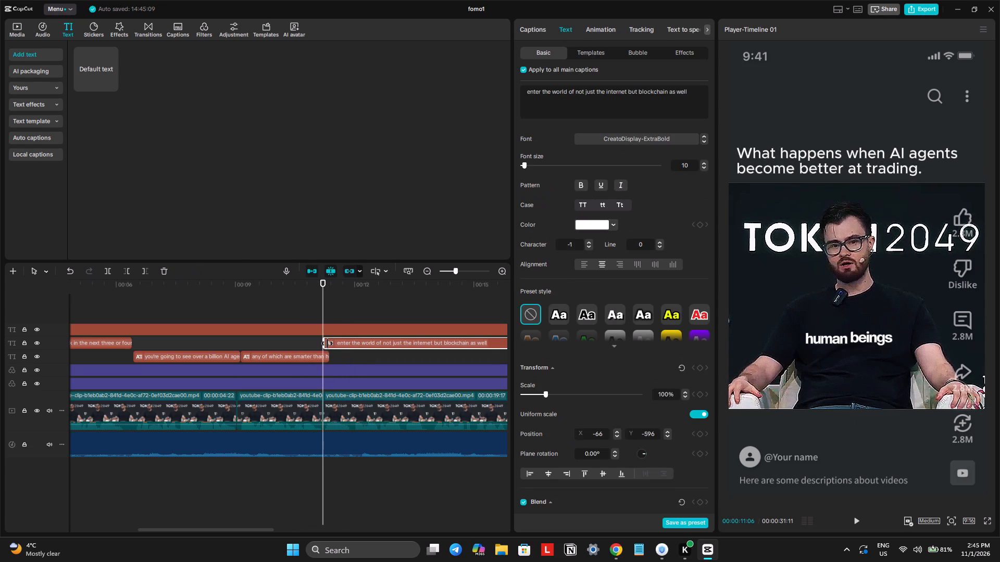
{"action": "left_click_drag", "start_coordinate": [334, 343], "coordinate": [339, 357]}
{"action": "left_click_drag", "start_coordinate": [329, 339], "coordinate": [331, 344]}
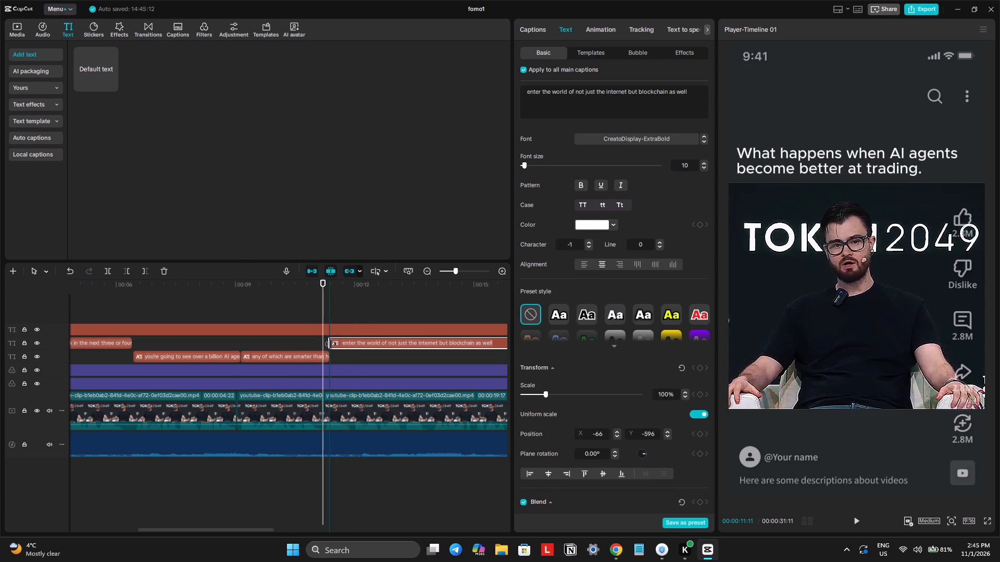
{"action": "left_click_drag", "start_coordinate": [331, 344], "coordinate": [333, 347]}
Play back the rest of the timeline, including the closing section again, to check the captions and the ending.
{"action": "key", "text": "space"}
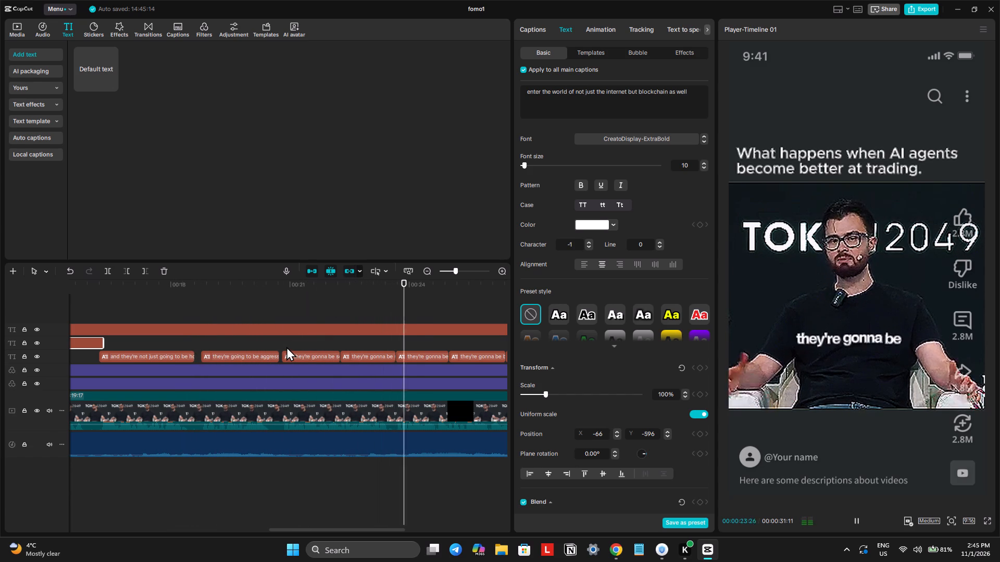
{"action": "scroll", "coordinate": [286, 347], "scroll_direction": "left", "scroll_amount": 1}
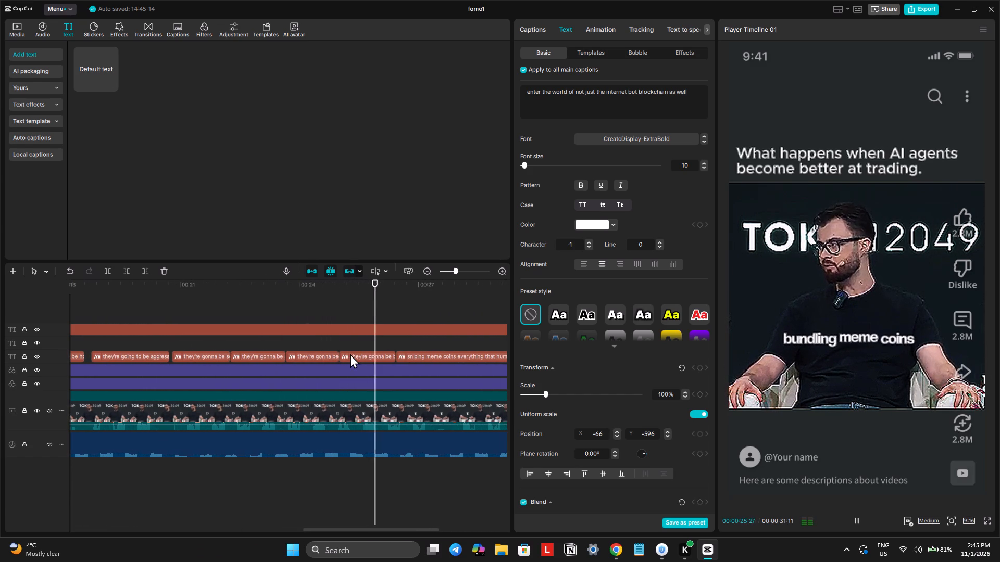
{"action": "scroll", "coordinate": [350, 354], "scroll_direction": "left", "scroll_amount": 1}
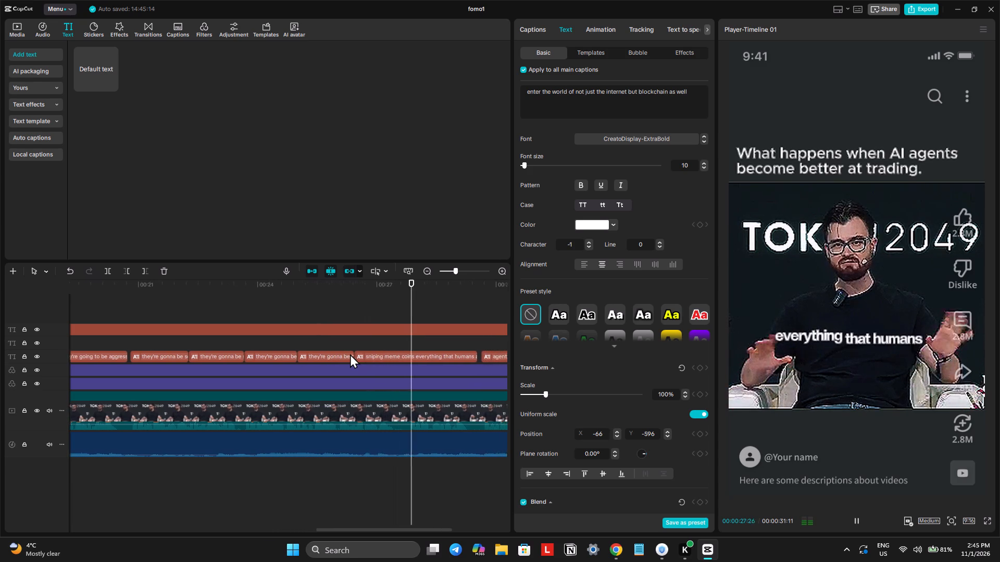
{"action": "scroll", "coordinate": [350, 354], "scroll_direction": "left", "scroll_amount": 1}
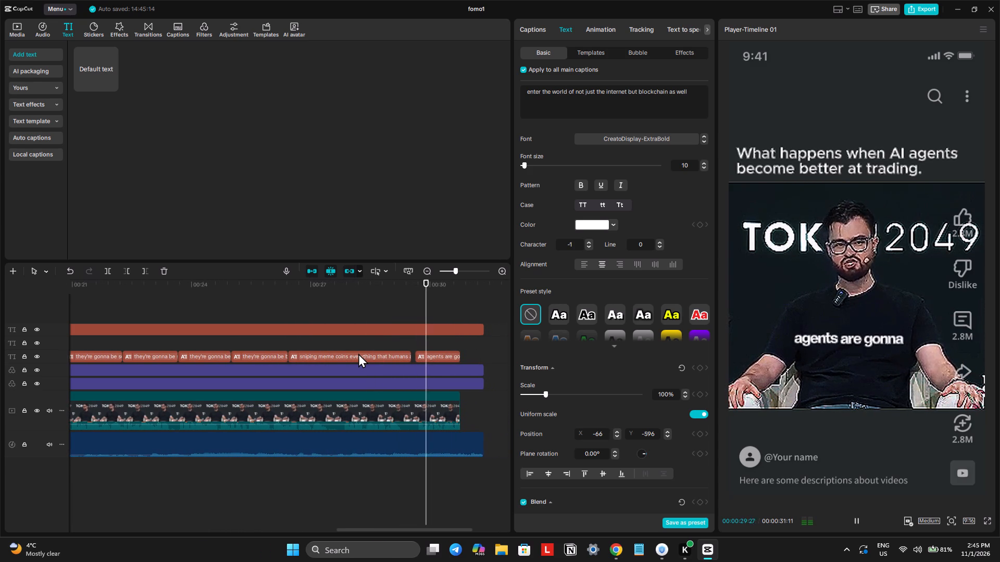
{"action": "key", "text": "space"}
{"action": "left_click", "coordinate": [451, 402]}
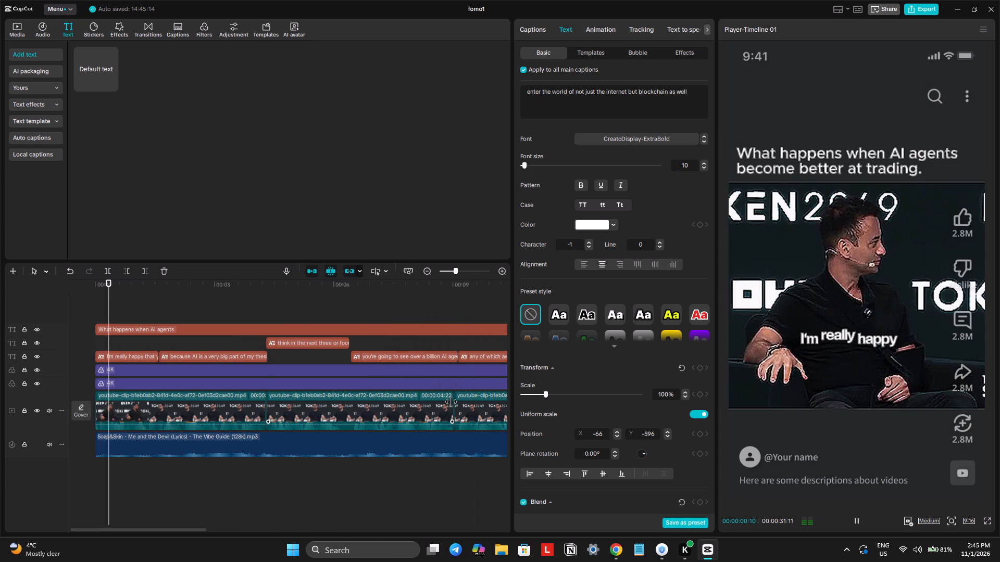
{"action": "scroll", "coordinate": [451, 402], "scroll_direction": "left", "scroll_amount": 7}
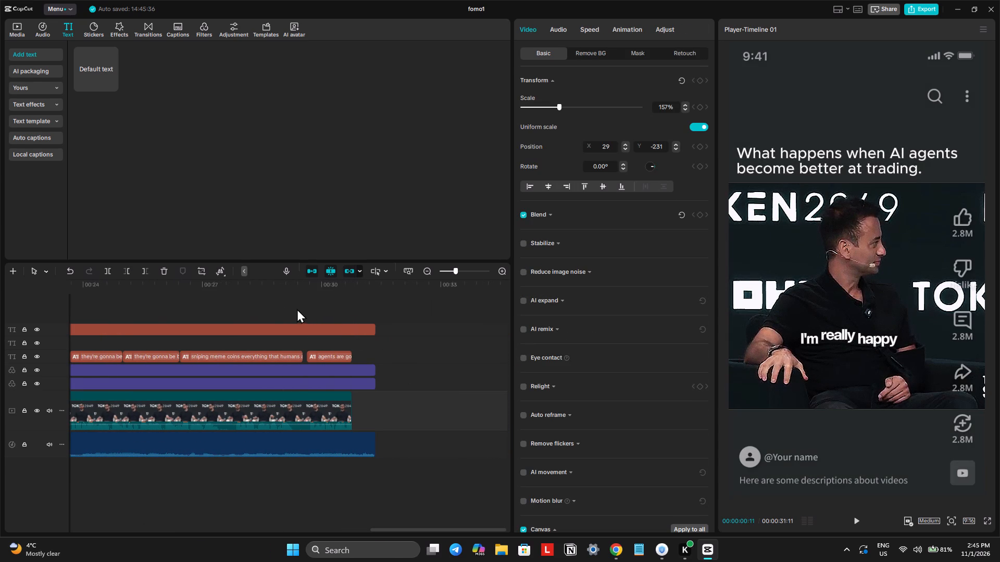
{"action": "left_click", "coordinate": [129, 301]}
{"action": "left_click_drag", "start_coordinate": [129, 301], "coordinate": [118, 305]}
{"action": "key", "text": "space"}
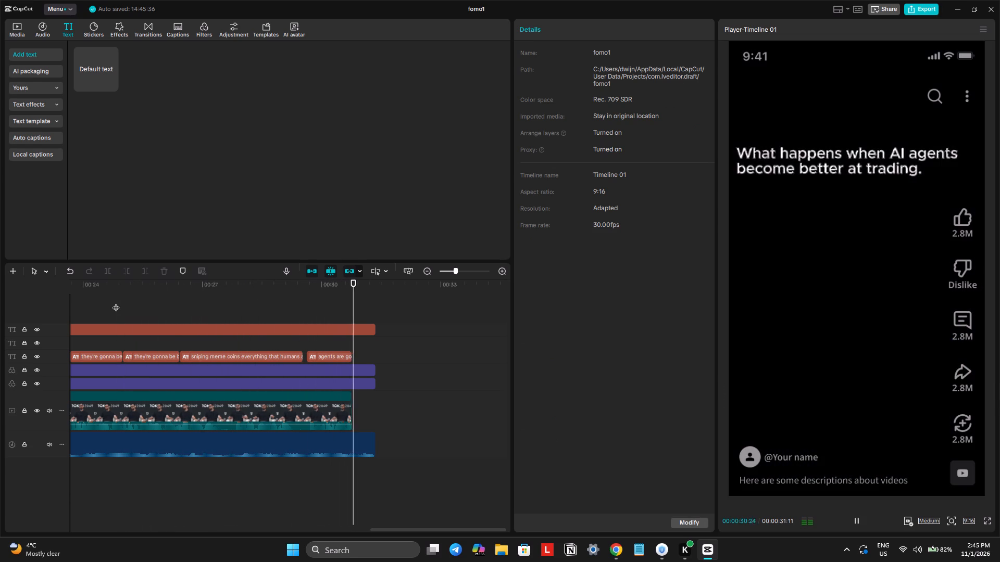
Trim all tracks to end at 00:00:30:23, level with the end of the main video.
{"action": "left_click", "coordinate": [353, 297]}
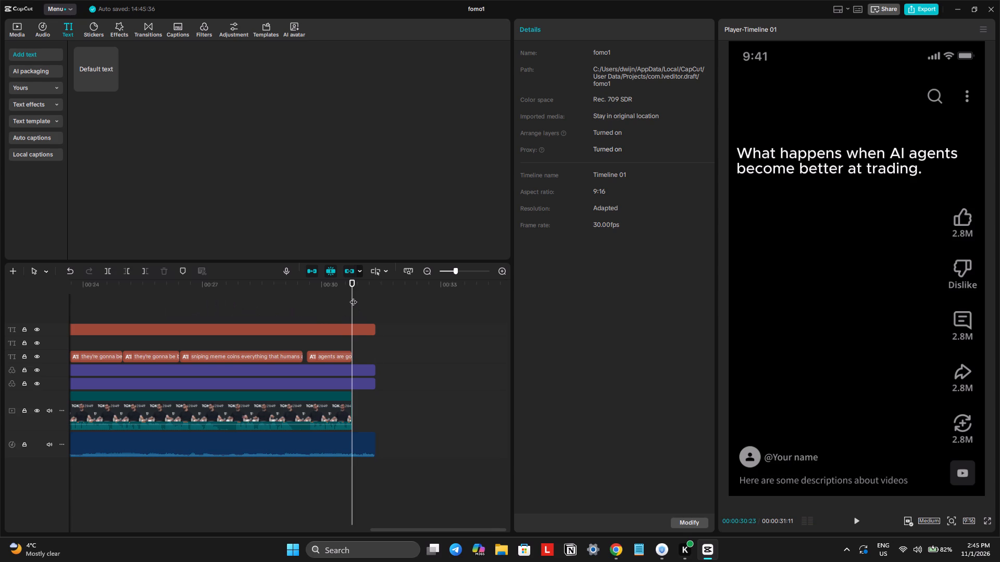
{"action": "key", "text": "ctrl+a"}
{"action": "type", "text": "w"}
Play back the ending and the section around the "sniping meme coins everything that humans" caption to find a split point.
{"action": "key", "text": "space"}
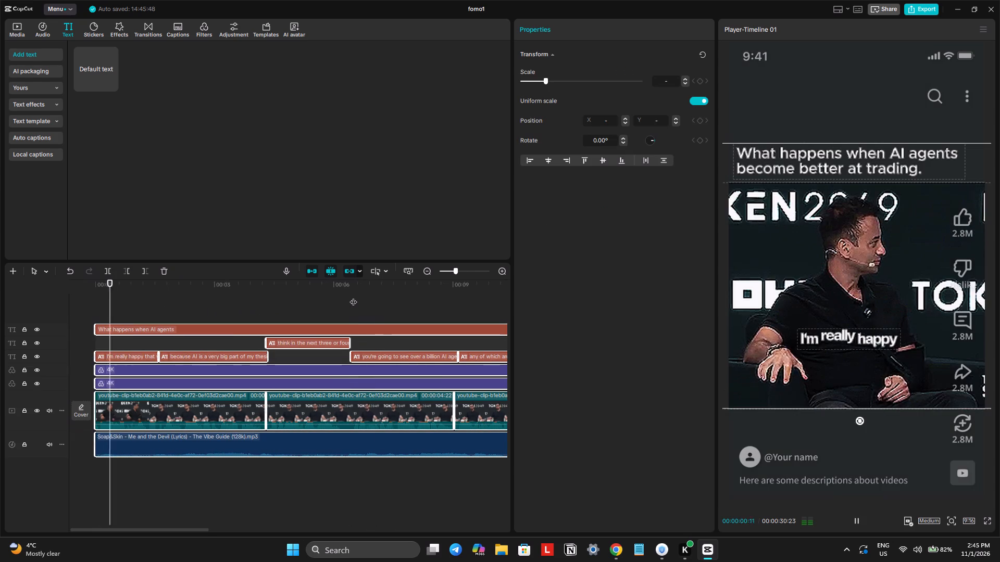
{"action": "key", "text": "space"}
{"action": "scroll", "coordinate": [437, 306], "scroll_direction": "left", "scroll_amount": 9}
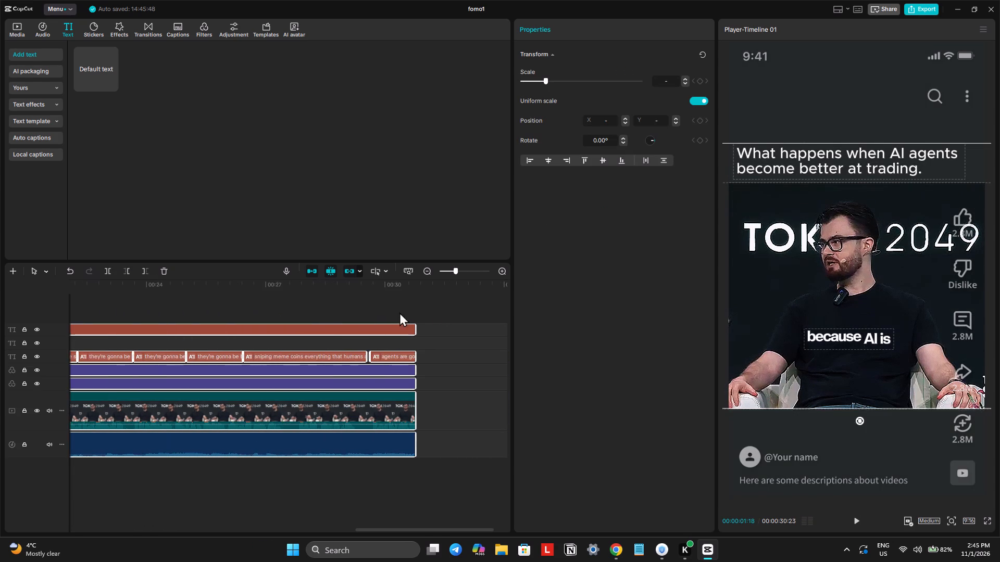
{"action": "left_click", "coordinate": [317, 311]}
{"action": "key", "text": "space"}
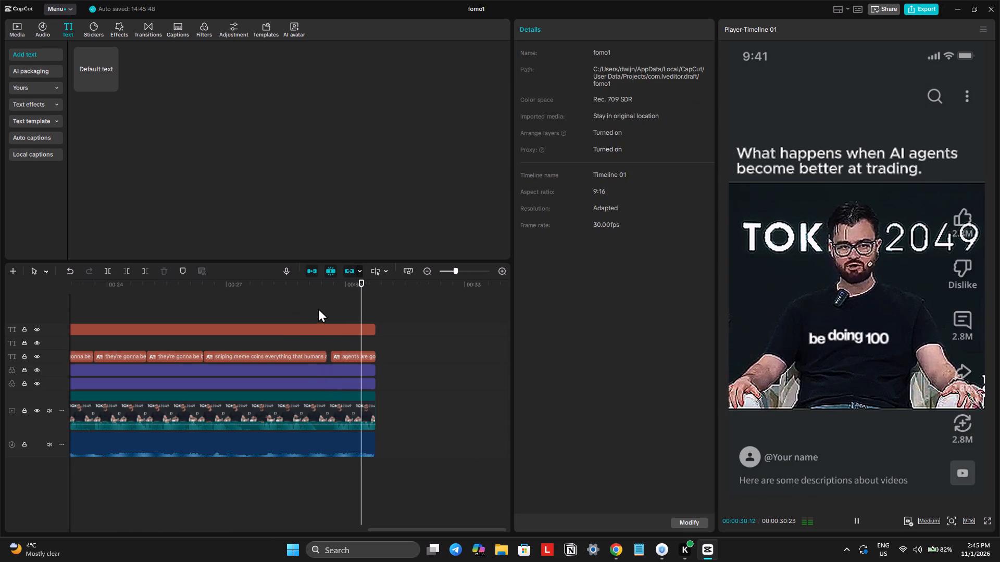
{"action": "left_click", "coordinate": [279, 304]}
{"action": "left_click_drag", "start_coordinate": [279, 304], "coordinate": [208, 316]}
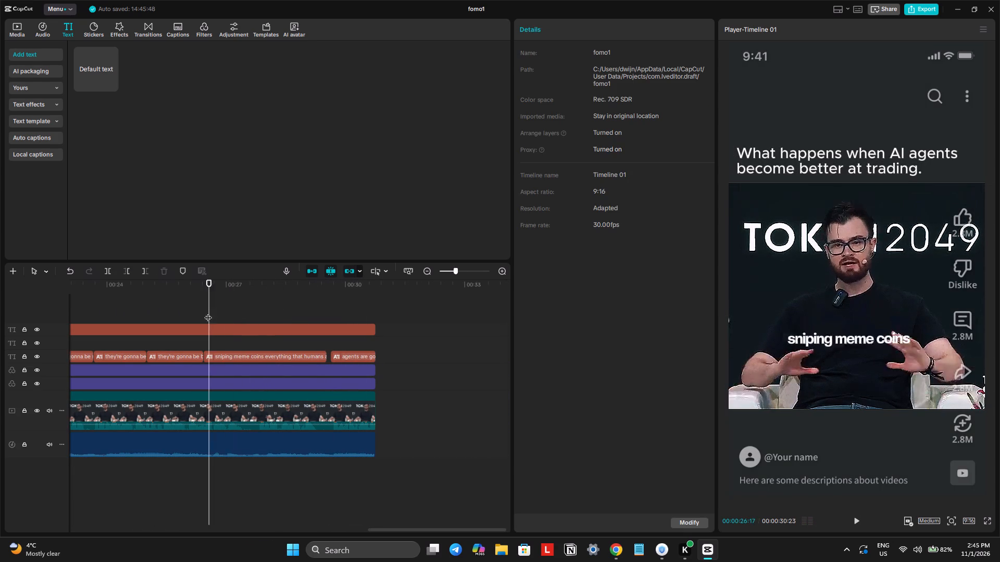
{"action": "key", "text": "space"}
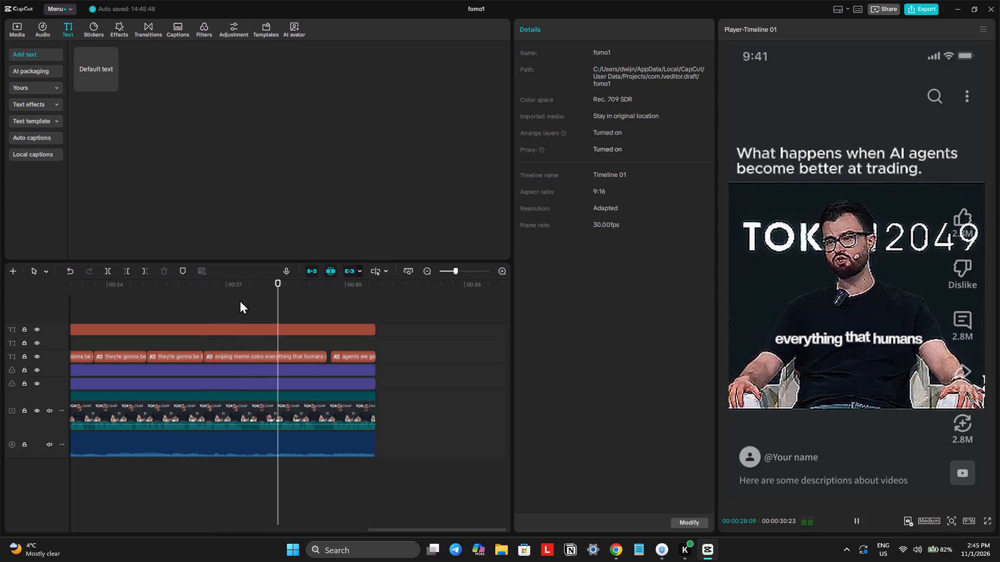
{"action": "key", "text": "space"}
{"action": "left_click", "coordinate": [248, 303]}
{"action": "key", "text": "space"}
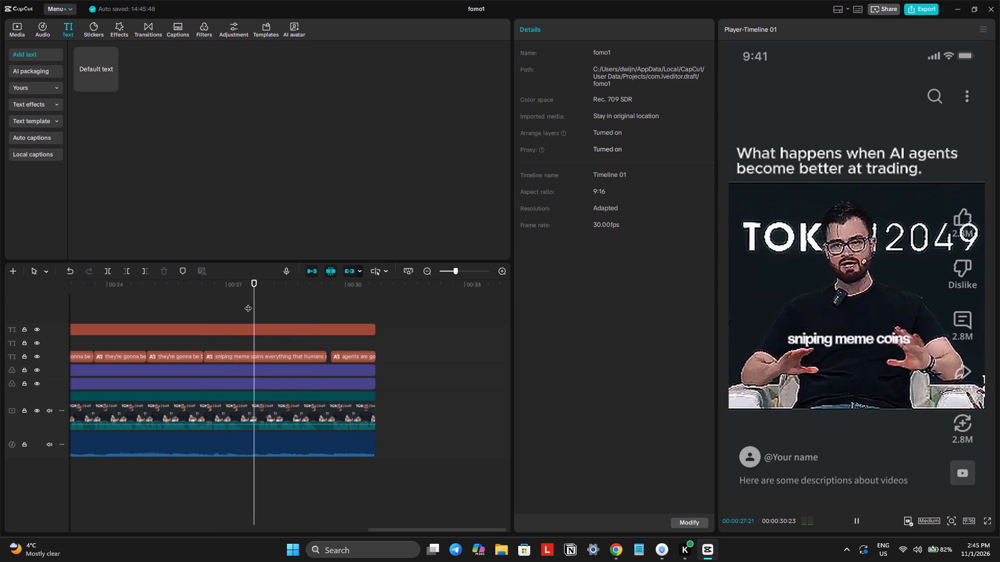
Split the main video at 00:00:27:16, just after the words "sniping meme coins".
{"action": "left_click", "coordinate": [248, 303]}
{"action": "left_click", "coordinate": [256, 409]}
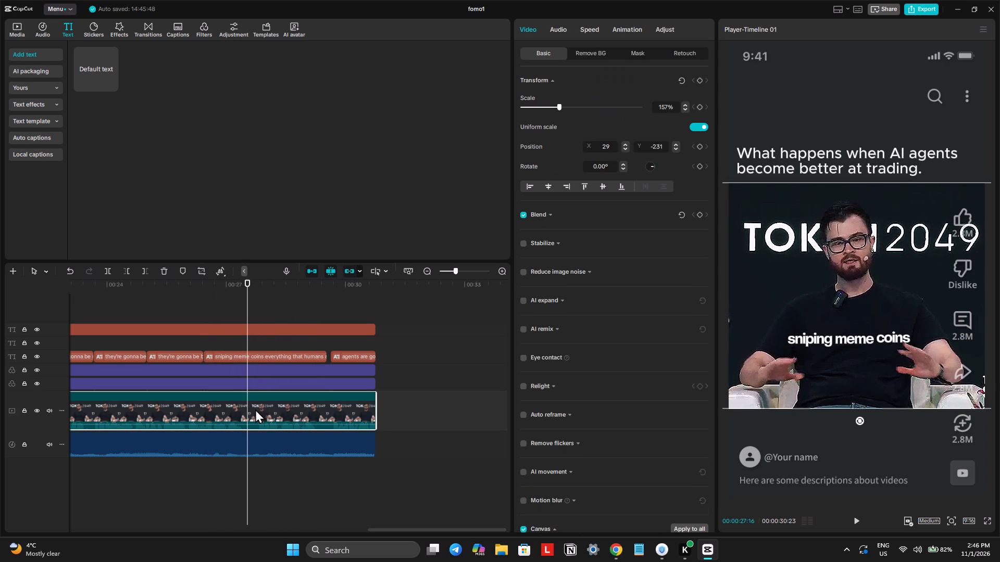
{"action": "key", "text": "ctrl+b"}
{"action": "key", "text": "space"}
Duplicate the closing video segment that follows the 00:00:27:16 split and insert the copy at the start of the main video track.
{"action": "left_click", "coordinate": [261, 407]}
{"action": "key", "text": "ctrl+c"}
{"action": "key", "text": "ctrl+v"}
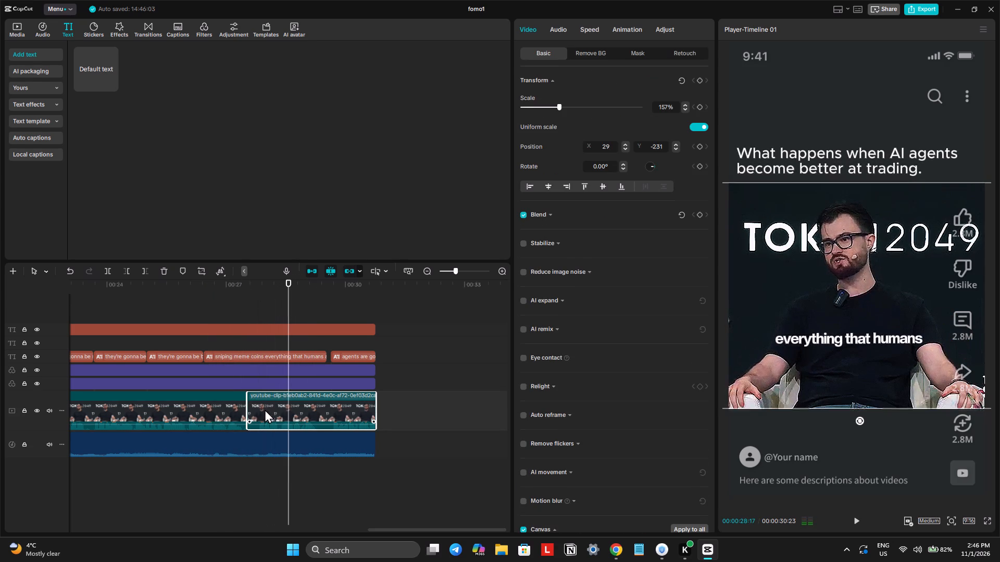
{"action": "scroll", "coordinate": [328, 402], "scroll_direction": "down", "scroll_amount": 10, "text": "ctrl"}
{"action": "left_click_drag", "start_coordinate": [328, 402], "coordinate": [168, 396], "text": "ctrl"}
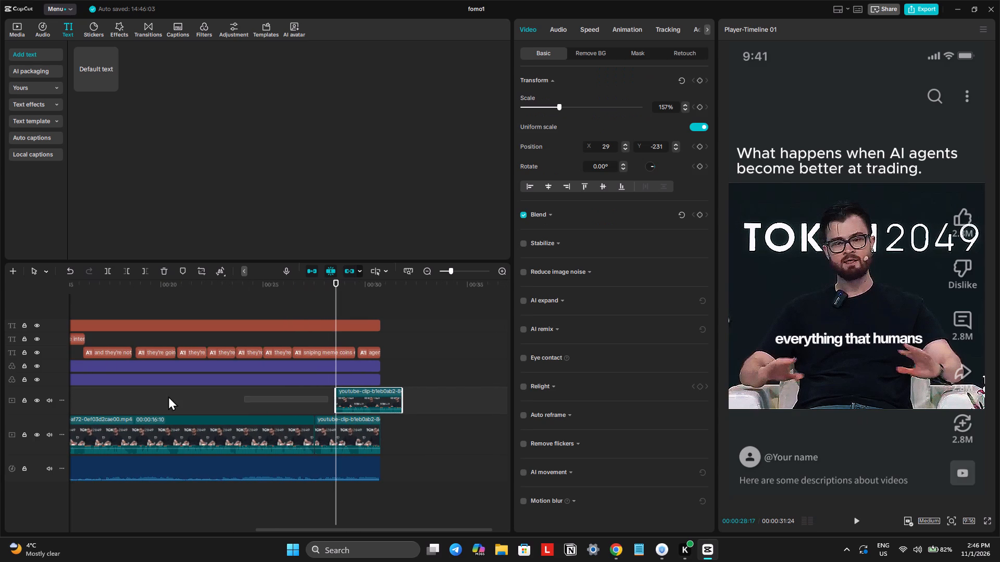
{"action": "left_click_drag", "start_coordinate": [168, 396], "coordinate": [146, 396], "text": "ctrl"}
{"action": "left_click_drag", "start_coordinate": [386, 394], "coordinate": [0, 410]}
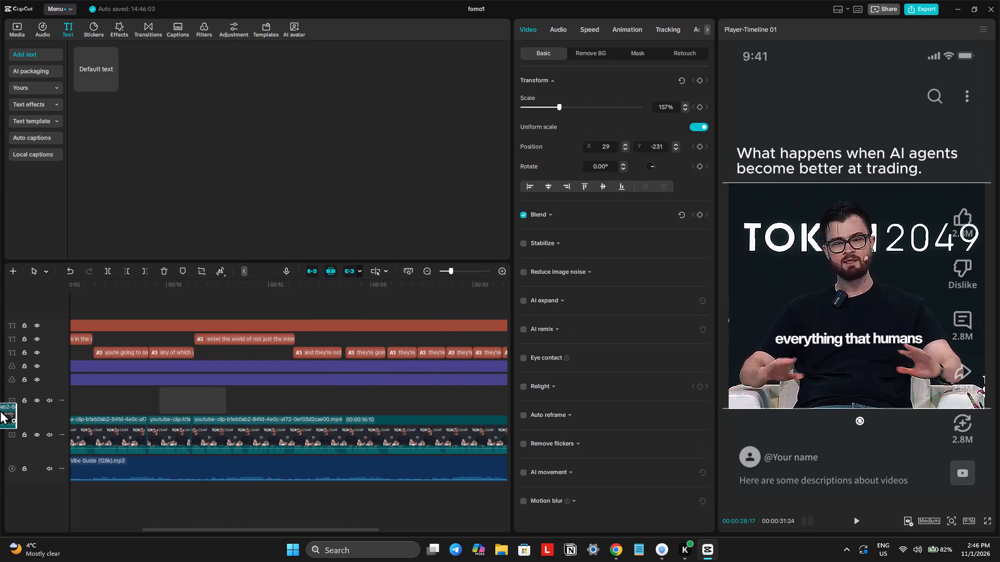
{"action": "left_click_drag", "start_coordinate": [0, 410], "coordinate": [90, 432]}
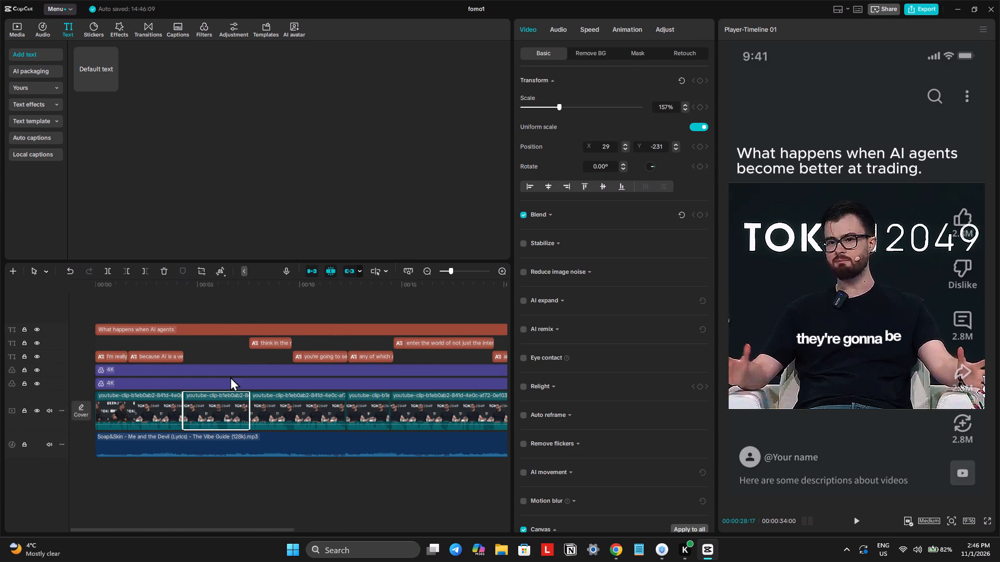
{"action": "left_click_drag", "start_coordinate": [216, 403], "coordinate": [94, 414]}
{"action": "scroll", "coordinate": [101, 408], "scroll_direction": "left", "scroll_amount": 3}
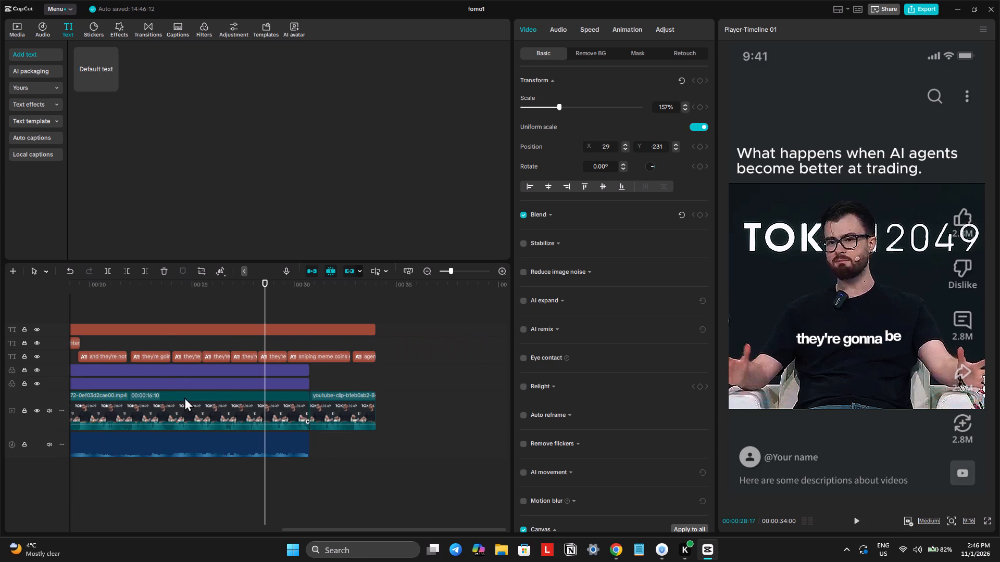
Extend both 4K filters and the background music to 00:00:34:00, level with the end of the main video.
{"action": "scroll", "coordinate": [184, 397], "scroll_direction": "left", "scroll_amount": 3}
{"action": "left_click_drag", "start_coordinate": [317, 374], "coordinate": [301, 382]}
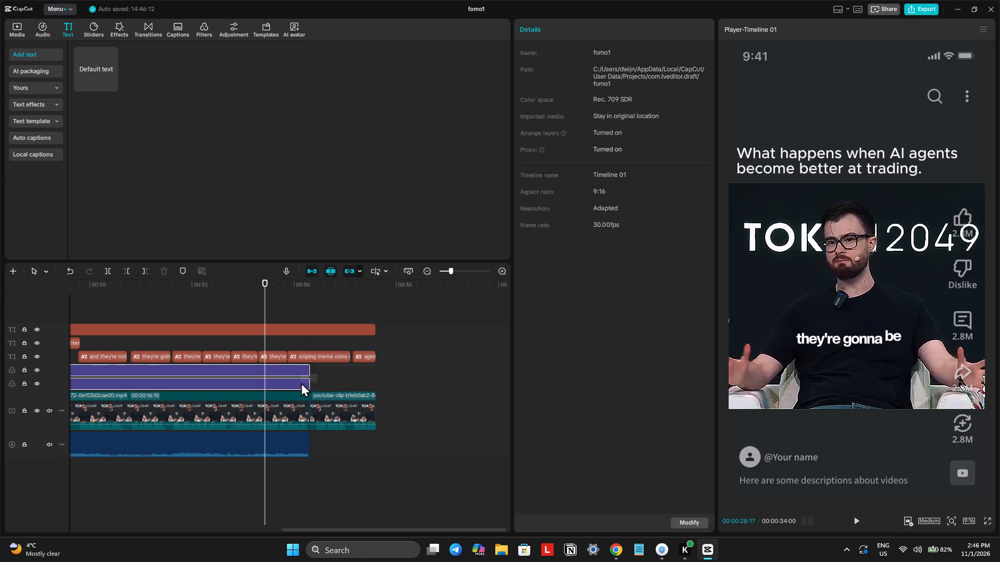
{"action": "left_click_drag", "start_coordinate": [308, 373], "coordinate": [342, 384]}
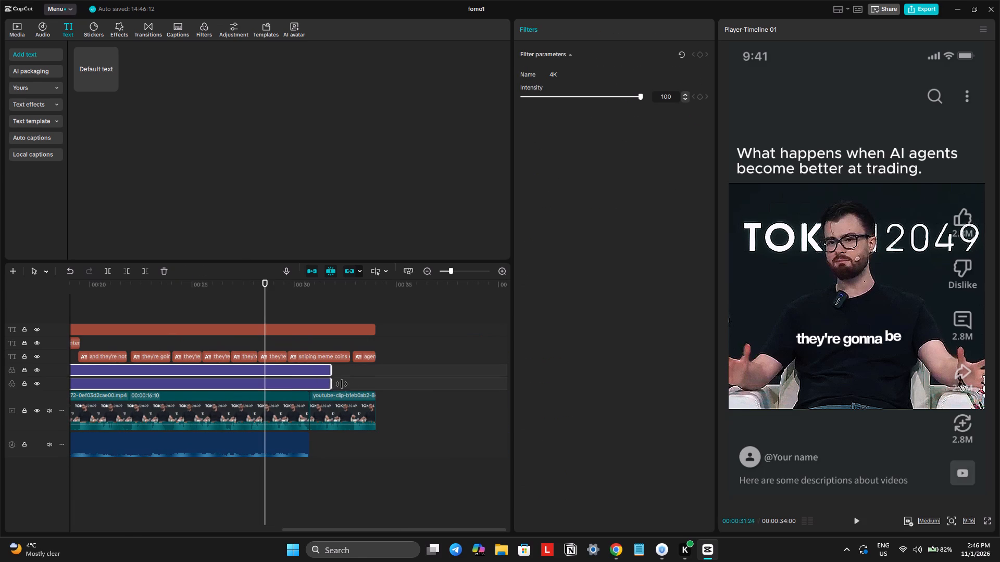
{"action": "left_click_drag", "start_coordinate": [342, 384], "coordinate": [372, 415]}
{"action": "left_click", "coordinate": [303, 440]}
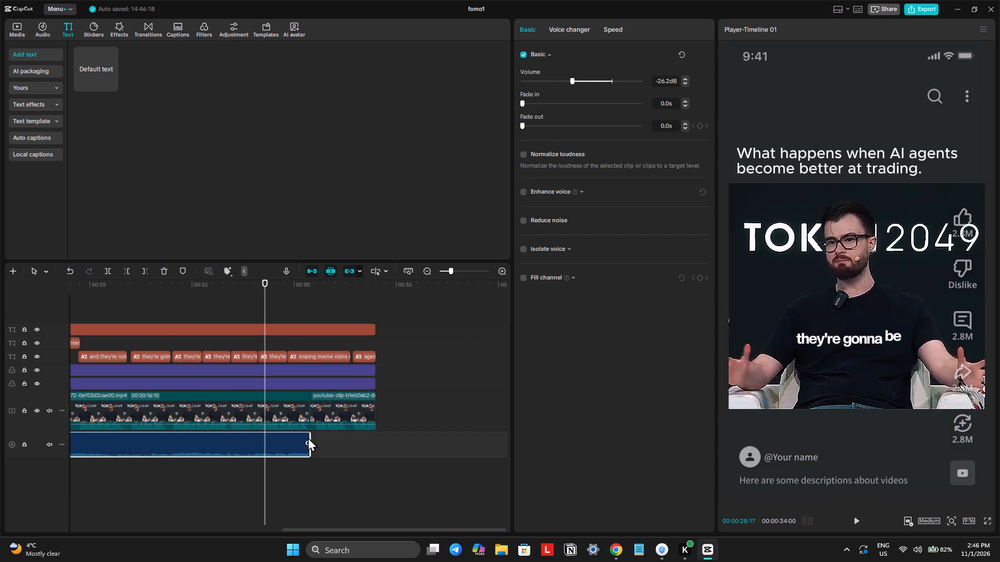
{"action": "left_click_drag", "start_coordinate": [309, 437], "coordinate": [377, 454]}
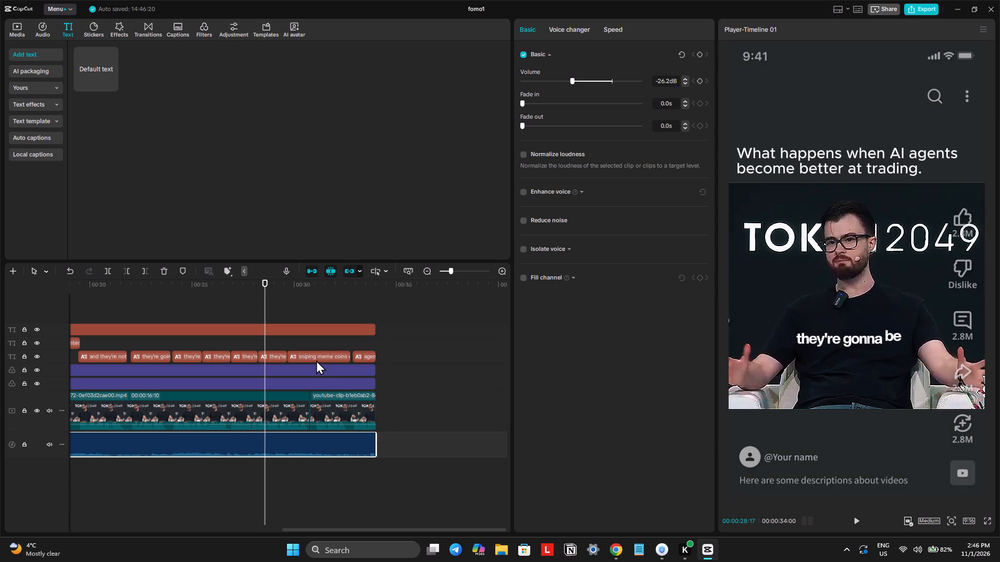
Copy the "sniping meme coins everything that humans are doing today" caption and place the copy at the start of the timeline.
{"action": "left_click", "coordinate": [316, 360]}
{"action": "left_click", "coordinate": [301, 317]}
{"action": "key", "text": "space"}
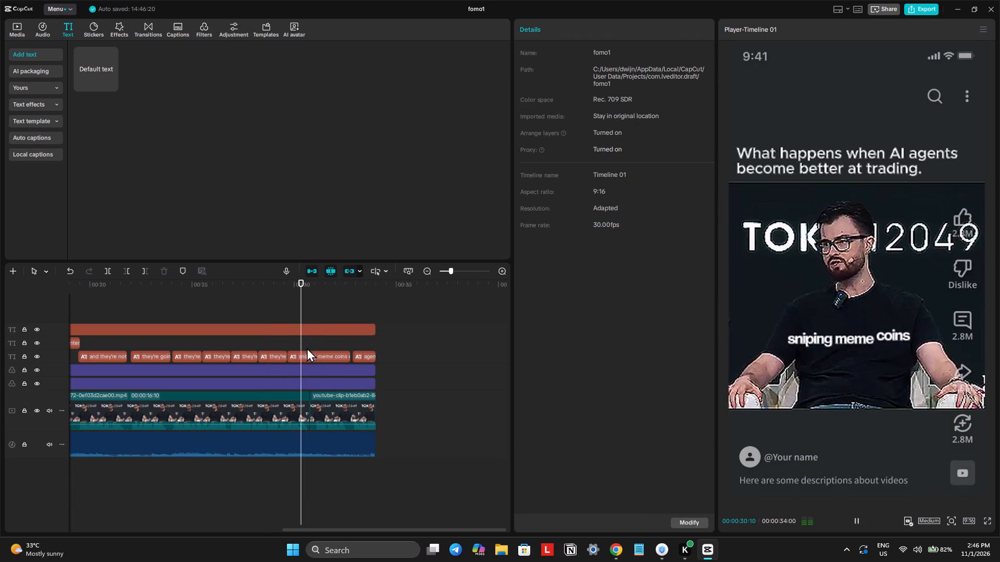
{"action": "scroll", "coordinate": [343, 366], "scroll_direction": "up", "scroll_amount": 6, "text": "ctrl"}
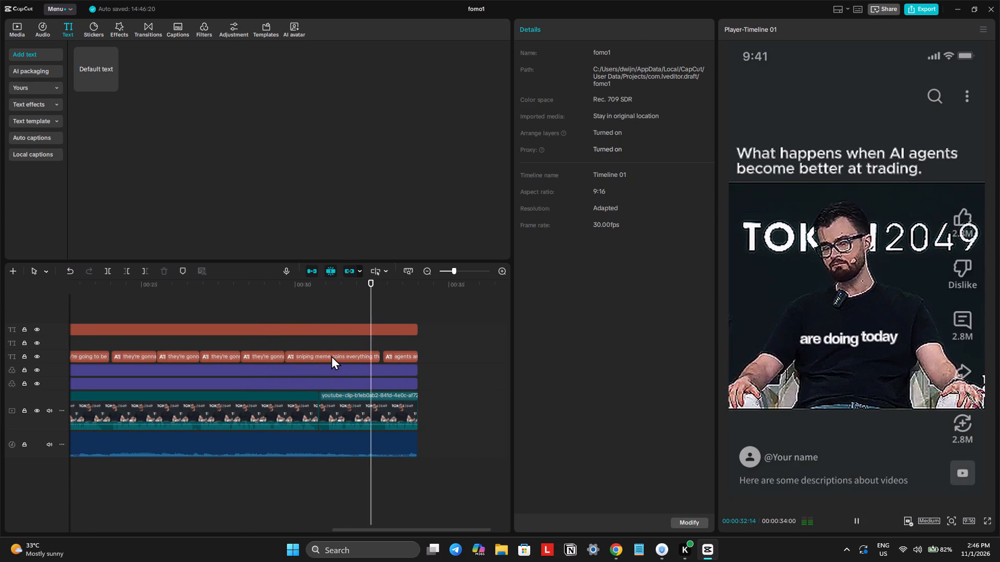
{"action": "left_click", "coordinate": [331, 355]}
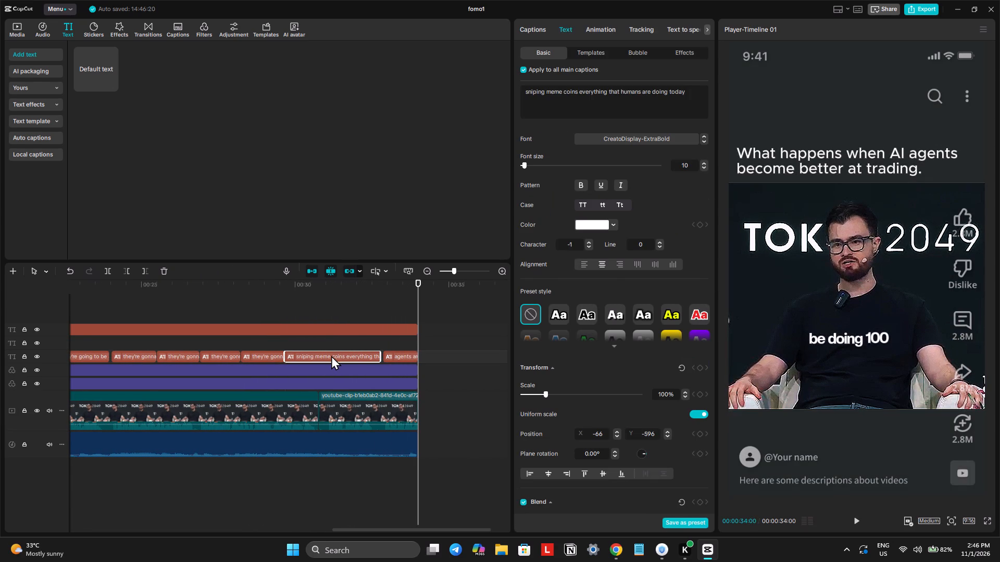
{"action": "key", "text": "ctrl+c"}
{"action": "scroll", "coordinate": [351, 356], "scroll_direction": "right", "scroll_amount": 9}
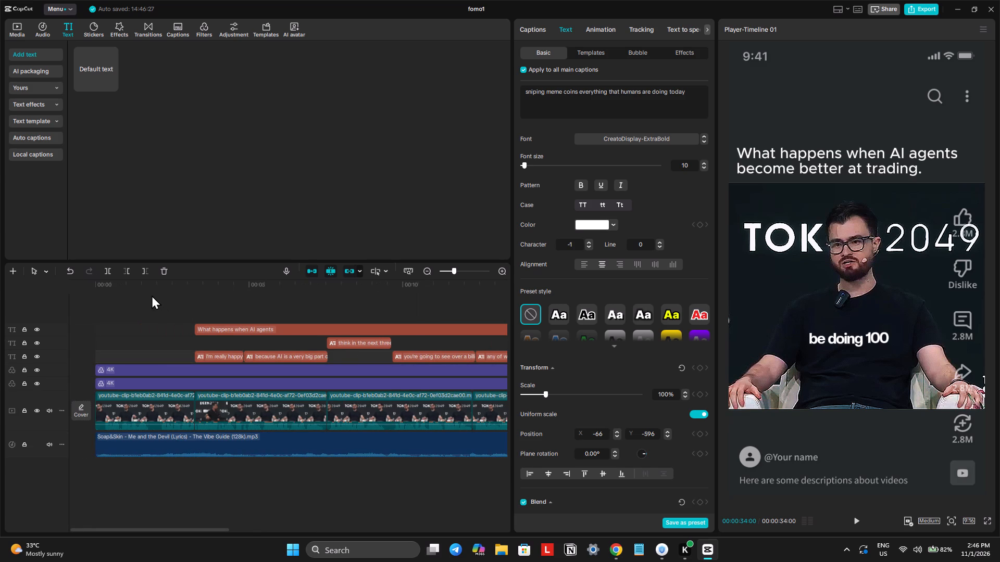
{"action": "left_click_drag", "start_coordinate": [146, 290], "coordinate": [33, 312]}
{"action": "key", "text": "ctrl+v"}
Extend the "What happens when AI agents" title back to the start of the timeline.
{"action": "left_click", "coordinate": [202, 333]}
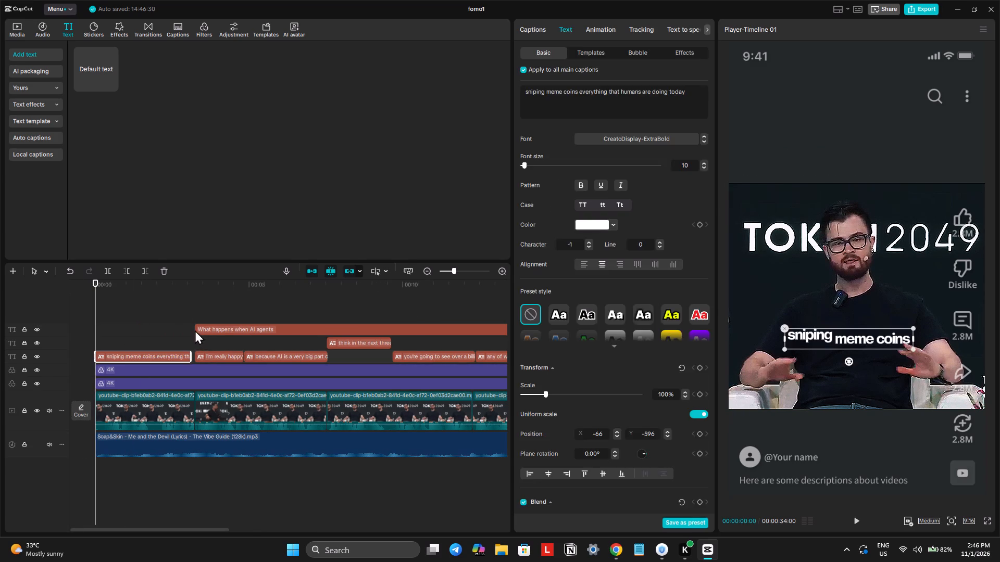
{"action": "left_click_drag", "start_coordinate": [195, 328], "coordinate": [72, 332]}
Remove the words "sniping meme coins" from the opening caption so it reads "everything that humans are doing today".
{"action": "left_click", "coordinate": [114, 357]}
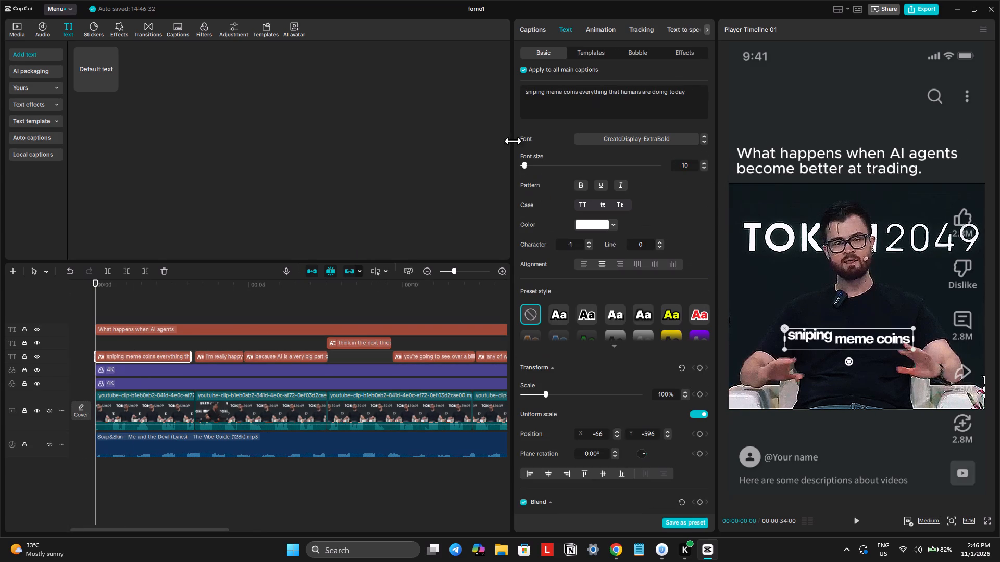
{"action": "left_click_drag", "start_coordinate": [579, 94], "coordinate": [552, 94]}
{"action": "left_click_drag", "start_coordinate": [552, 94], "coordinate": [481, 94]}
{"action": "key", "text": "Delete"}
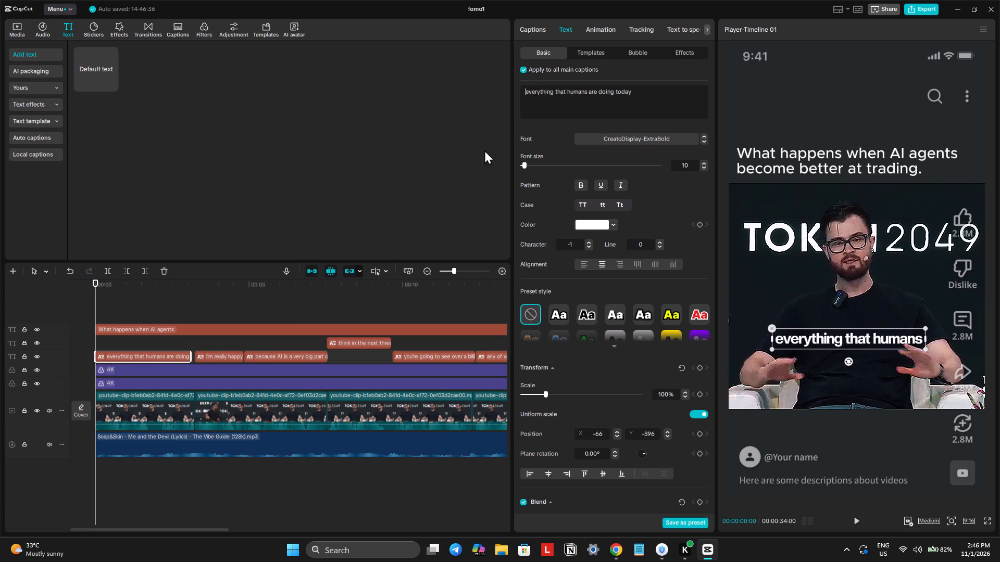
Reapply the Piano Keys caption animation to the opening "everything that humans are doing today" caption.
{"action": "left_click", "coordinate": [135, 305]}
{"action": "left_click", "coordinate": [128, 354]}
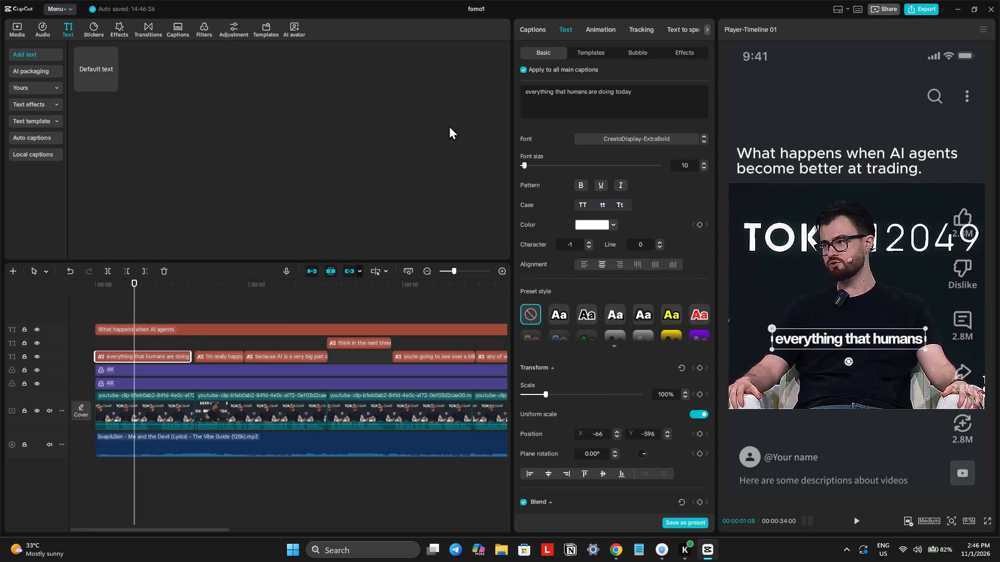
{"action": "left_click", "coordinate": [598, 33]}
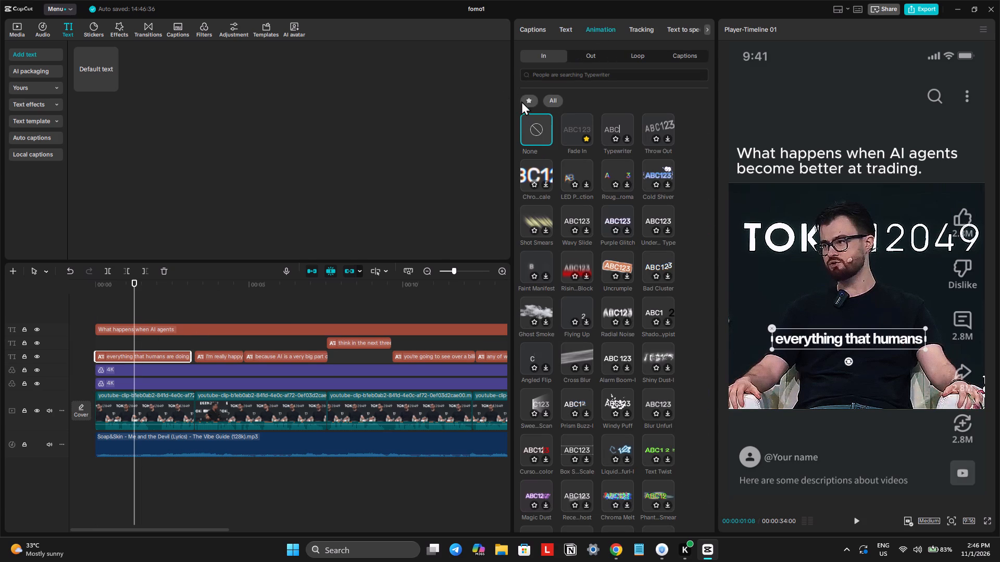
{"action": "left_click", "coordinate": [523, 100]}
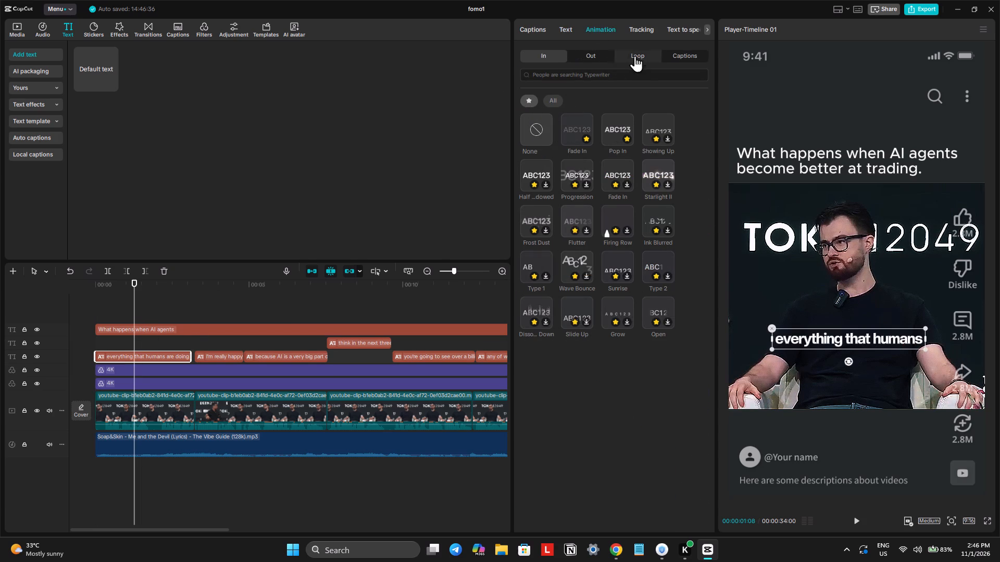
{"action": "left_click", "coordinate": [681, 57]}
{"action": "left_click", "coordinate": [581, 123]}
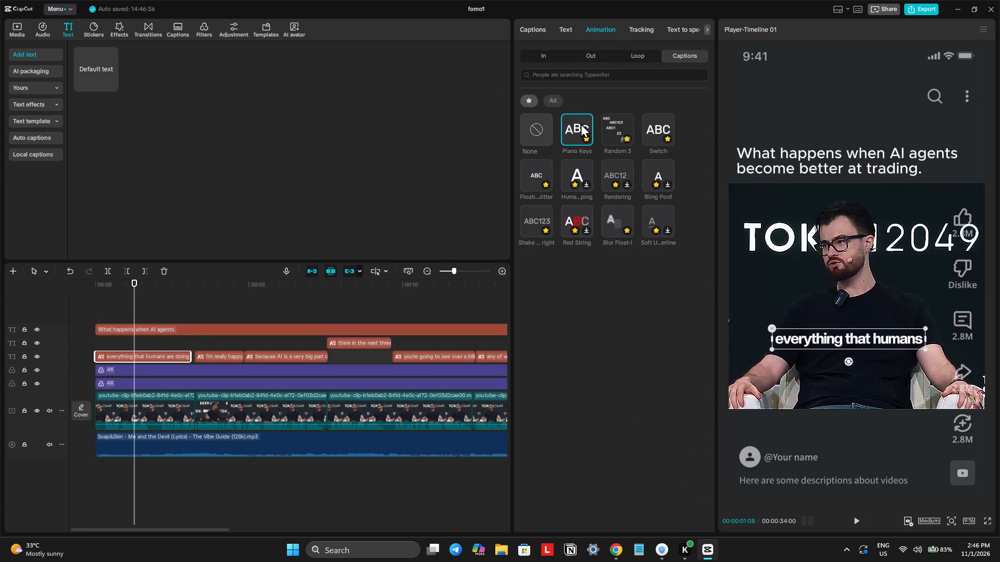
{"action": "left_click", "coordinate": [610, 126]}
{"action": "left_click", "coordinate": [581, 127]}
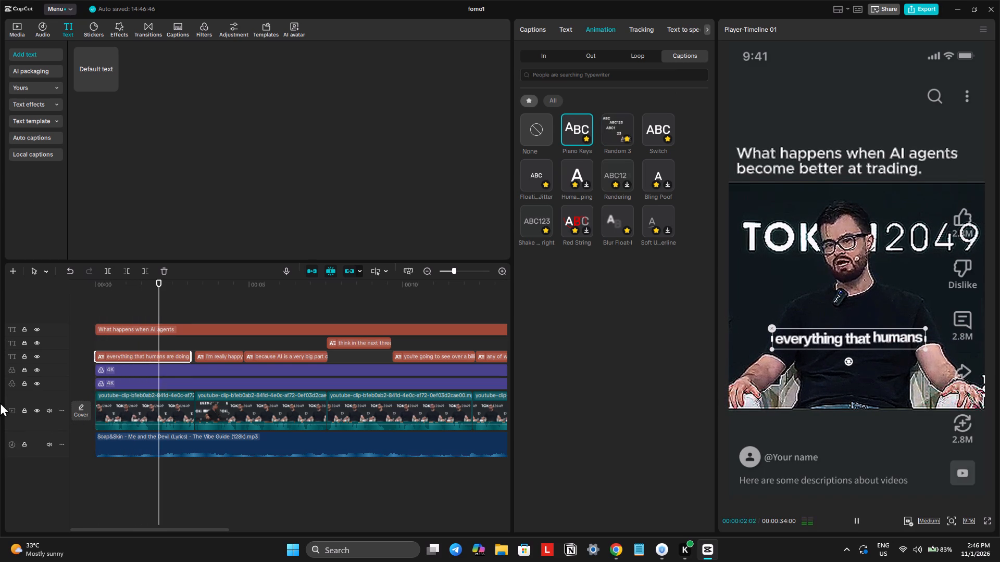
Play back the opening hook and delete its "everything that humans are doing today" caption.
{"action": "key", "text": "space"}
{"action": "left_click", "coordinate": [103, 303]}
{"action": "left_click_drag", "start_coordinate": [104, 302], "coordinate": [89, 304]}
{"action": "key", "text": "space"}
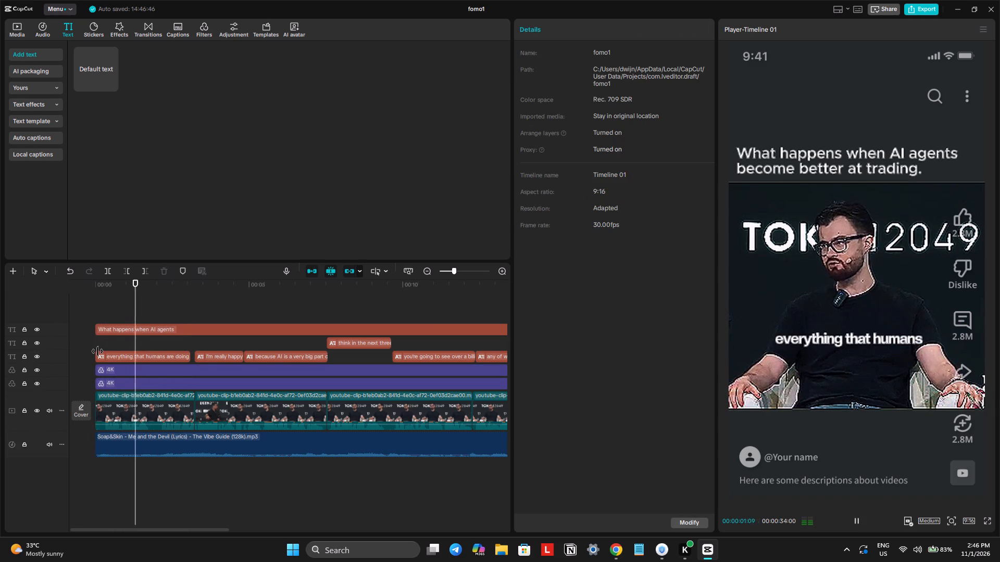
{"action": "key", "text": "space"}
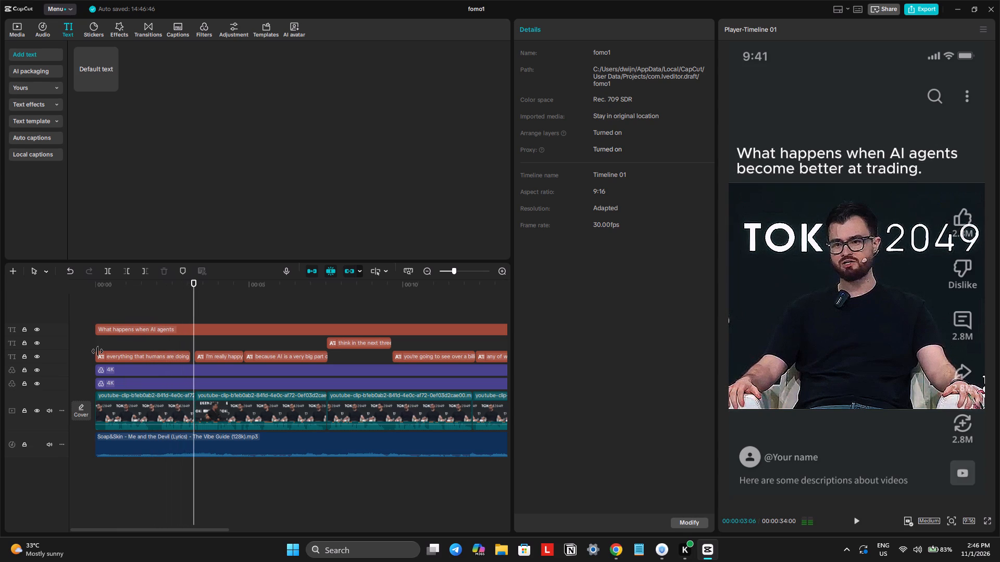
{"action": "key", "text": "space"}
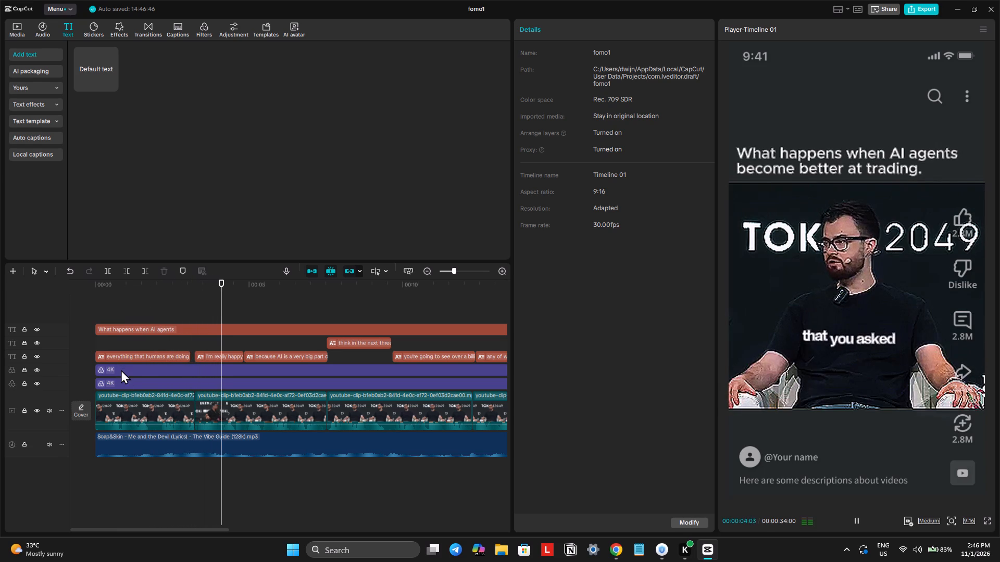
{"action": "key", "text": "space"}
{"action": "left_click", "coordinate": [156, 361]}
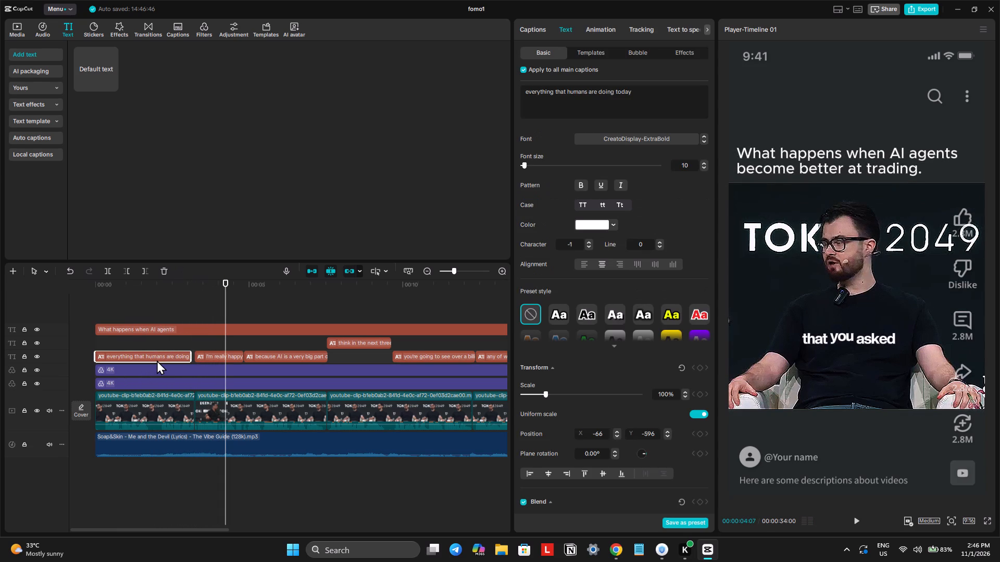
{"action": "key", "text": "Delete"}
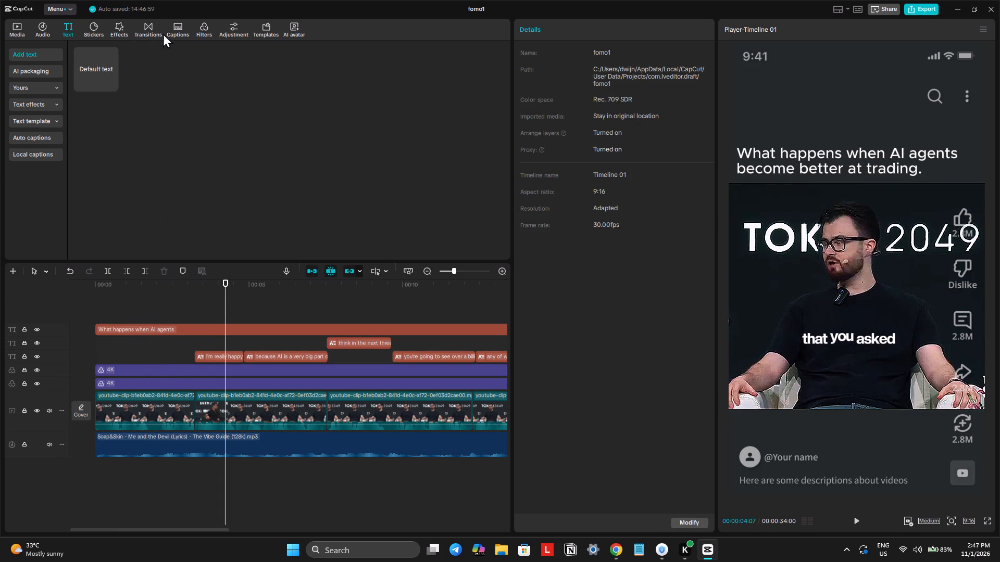
Add the Overheated Film 2 transition between the opening hook clip and the following clip, with a duration of 0.3 s.
{"action": "double_click", "coordinate": [152, 25]}
{"action": "double_click", "coordinate": [37, 59]}
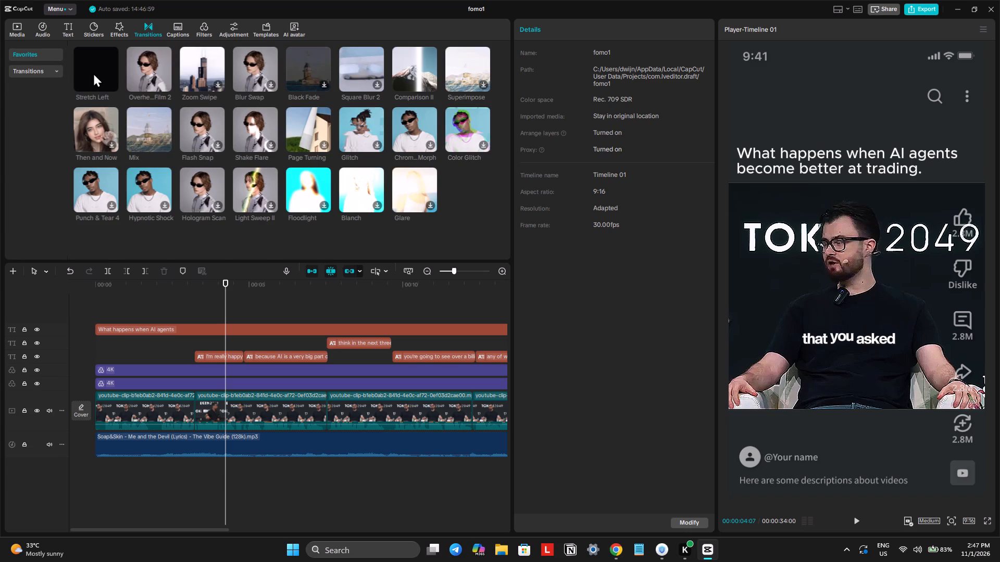
{"action": "left_click_drag", "start_coordinate": [156, 69], "coordinate": [164, 322]}
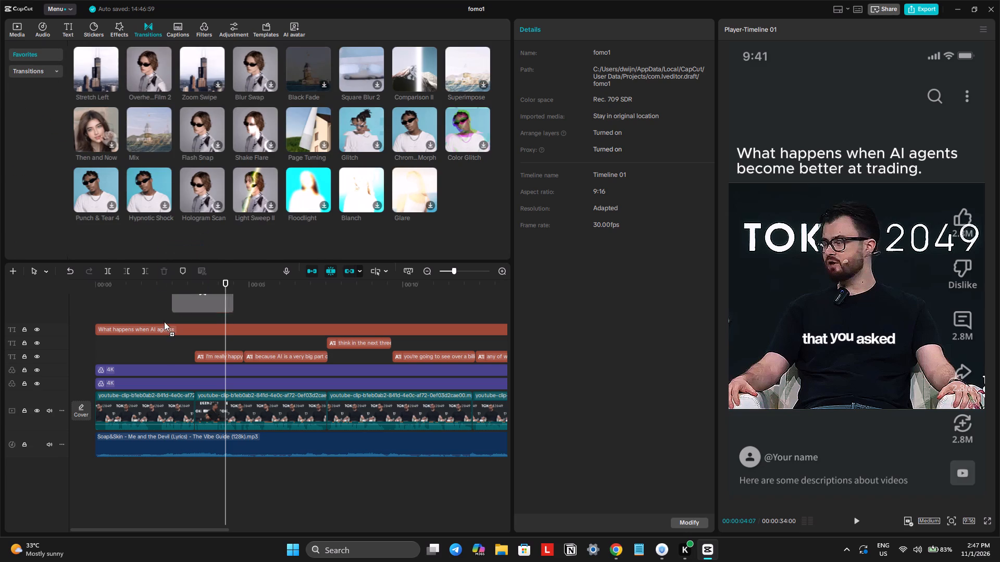
{"action": "left_click_drag", "start_coordinate": [164, 322], "coordinate": [169, 406]}
{"action": "left_click", "coordinate": [544, 304]}
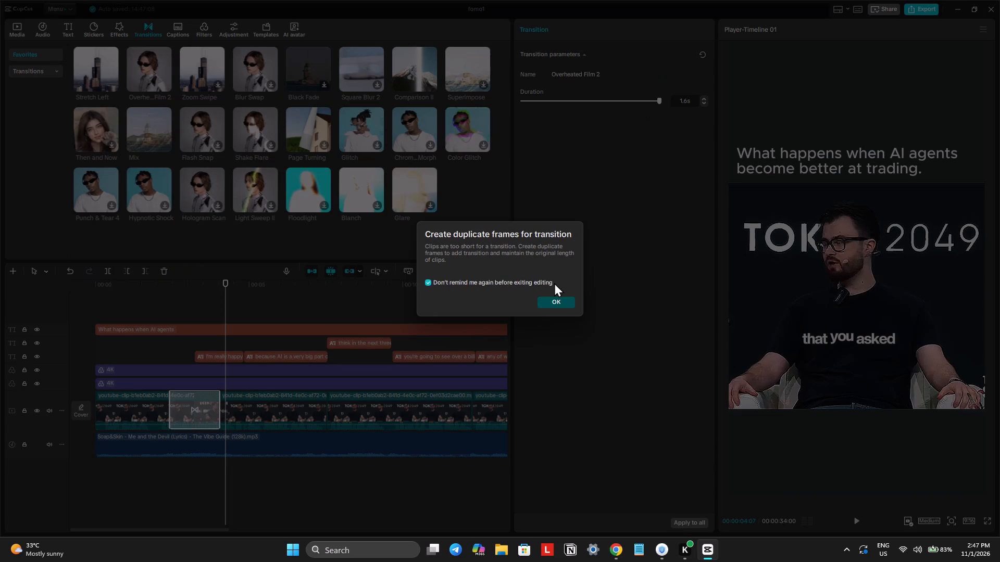
{"action": "left_click_drag", "start_coordinate": [570, 101], "coordinate": [556, 98]}
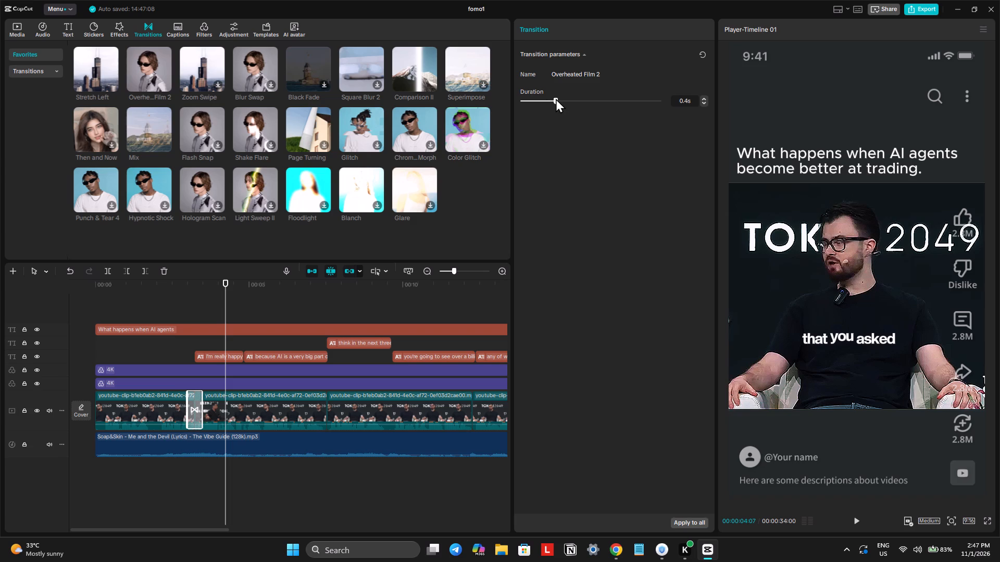
{"action": "left_click_drag", "start_coordinate": [556, 98], "coordinate": [545, 98]}
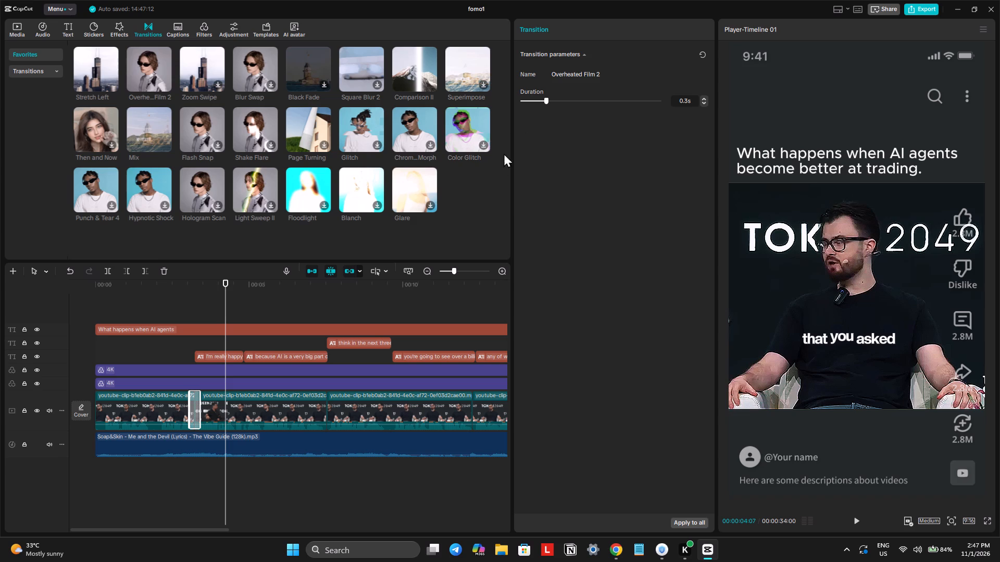
Play back the opening hook, its transition and the first captions to check how they flow.
{"action": "left_click", "coordinate": [189, 299]}
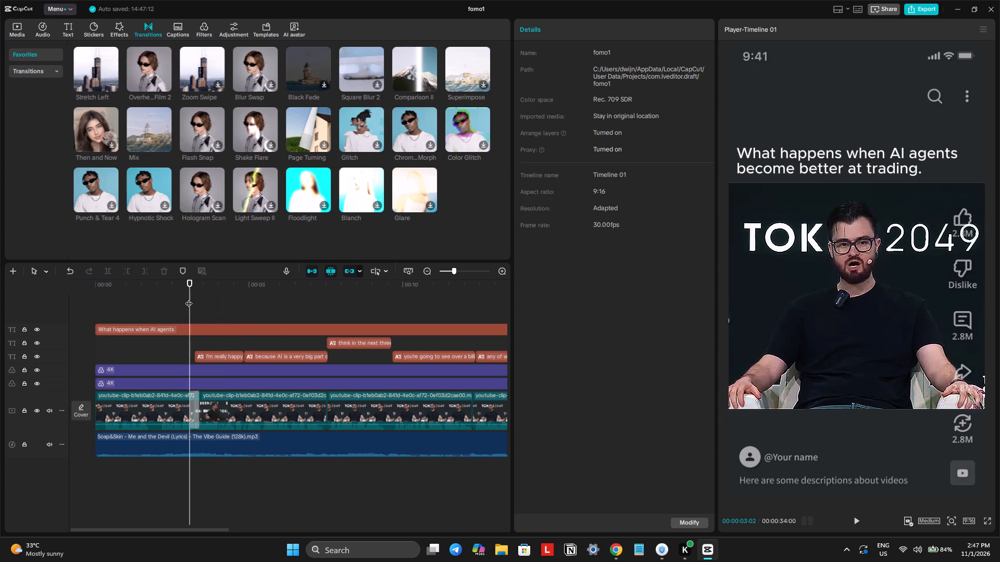
{"action": "left_click", "coordinate": [857, 518]}
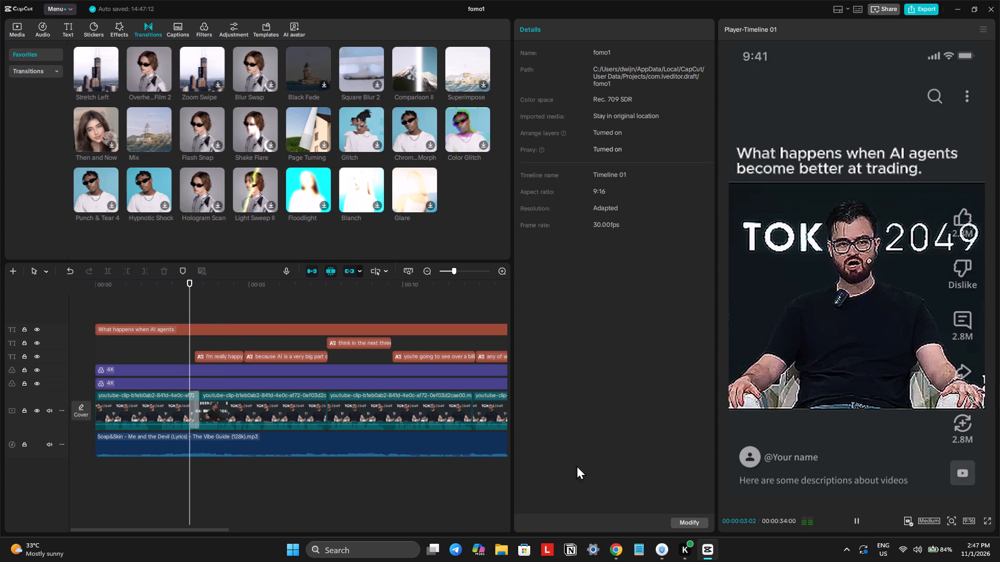
{"action": "left_click_drag", "start_coordinate": [166, 296], "coordinate": [98, 313]}
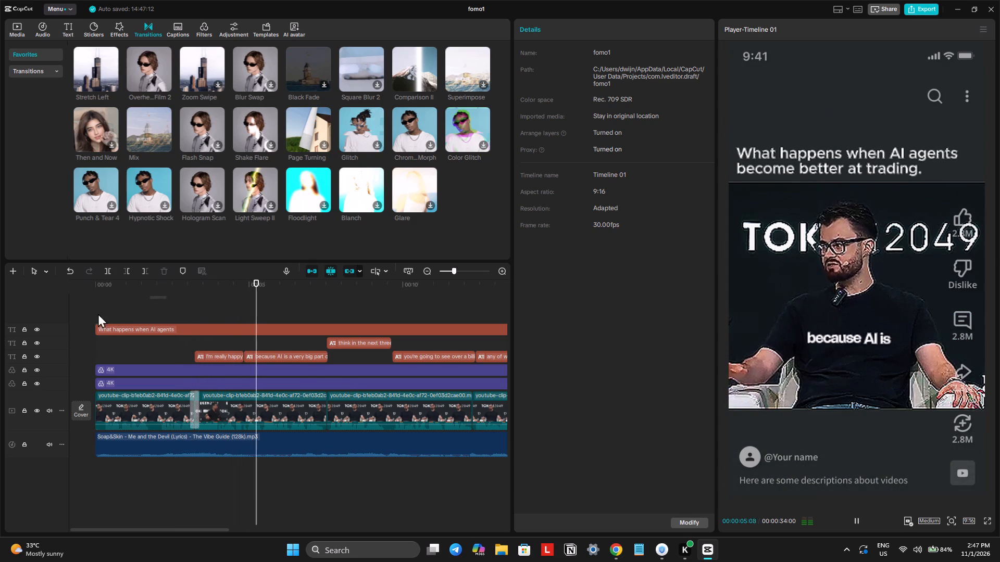
{"action": "left_click_drag", "start_coordinate": [98, 313], "coordinate": [80, 320]}
{"action": "left_click", "coordinate": [108, 300]}
{"action": "left_click_drag", "start_coordinate": [104, 300], "coordinate": [81, 304]}
{"action": "key", "text": "space"}
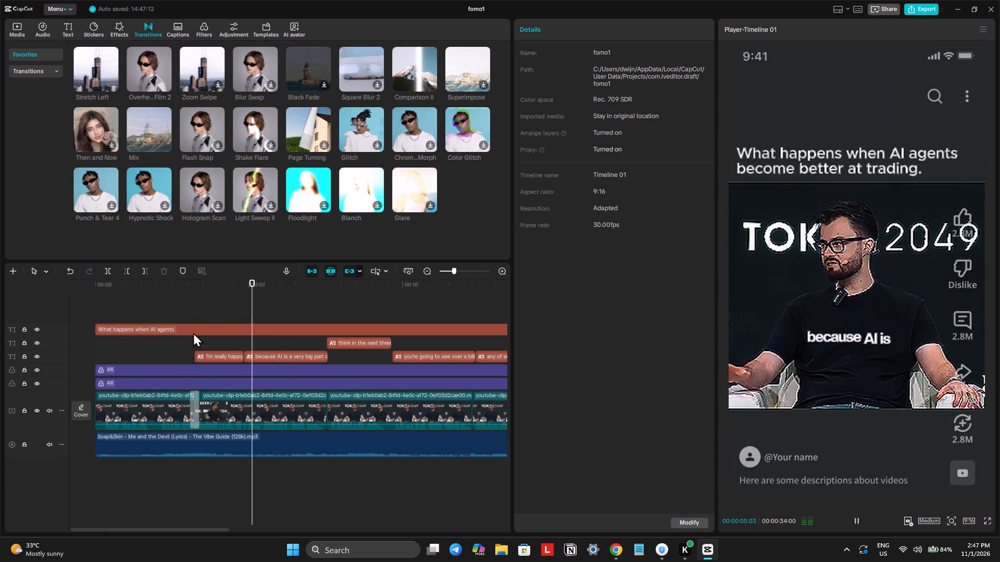
{"action": "scroll", "coordinate": [279, 344], "scroll_direction": "left", "scroll_amount": 1}
{"action": "key", "text": "space"}
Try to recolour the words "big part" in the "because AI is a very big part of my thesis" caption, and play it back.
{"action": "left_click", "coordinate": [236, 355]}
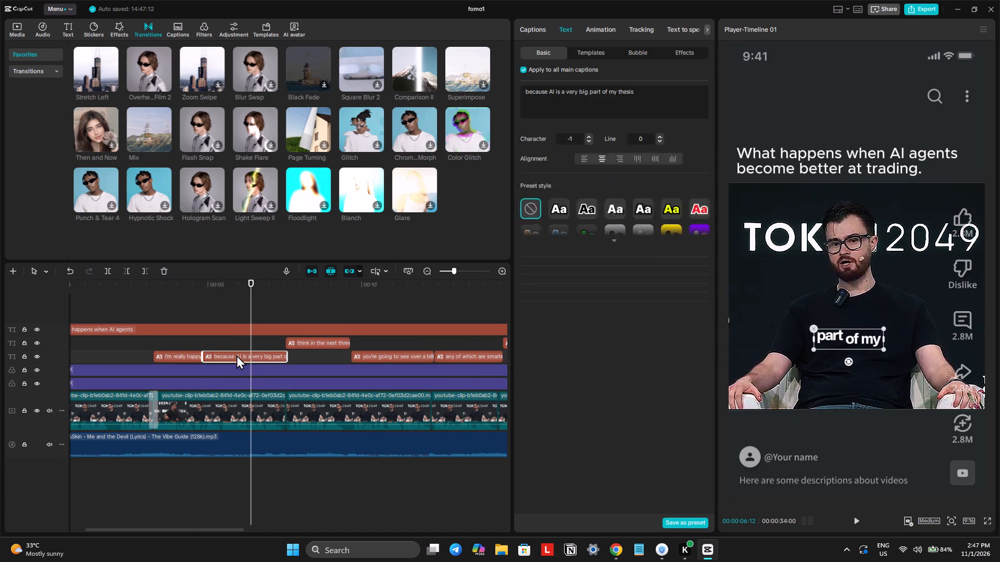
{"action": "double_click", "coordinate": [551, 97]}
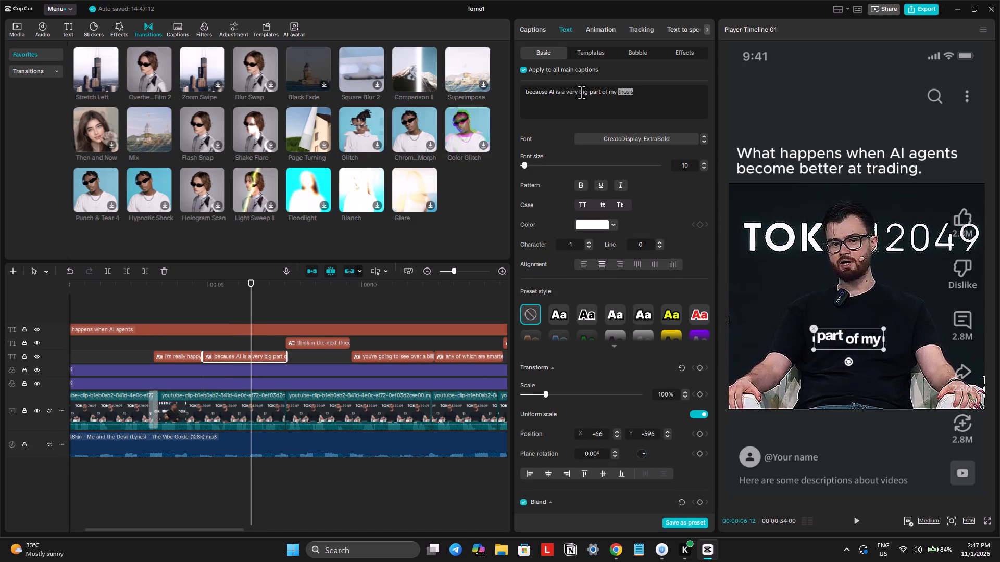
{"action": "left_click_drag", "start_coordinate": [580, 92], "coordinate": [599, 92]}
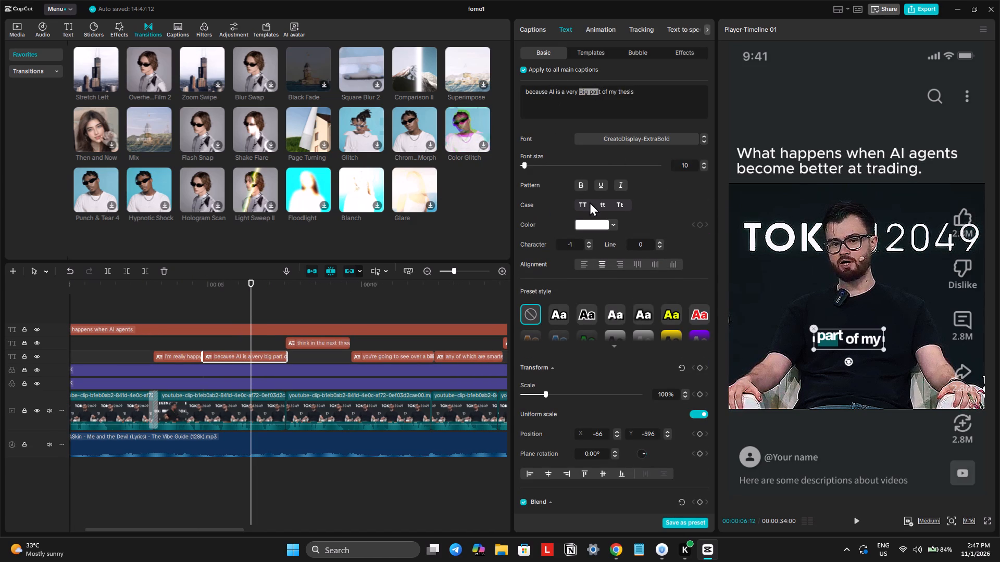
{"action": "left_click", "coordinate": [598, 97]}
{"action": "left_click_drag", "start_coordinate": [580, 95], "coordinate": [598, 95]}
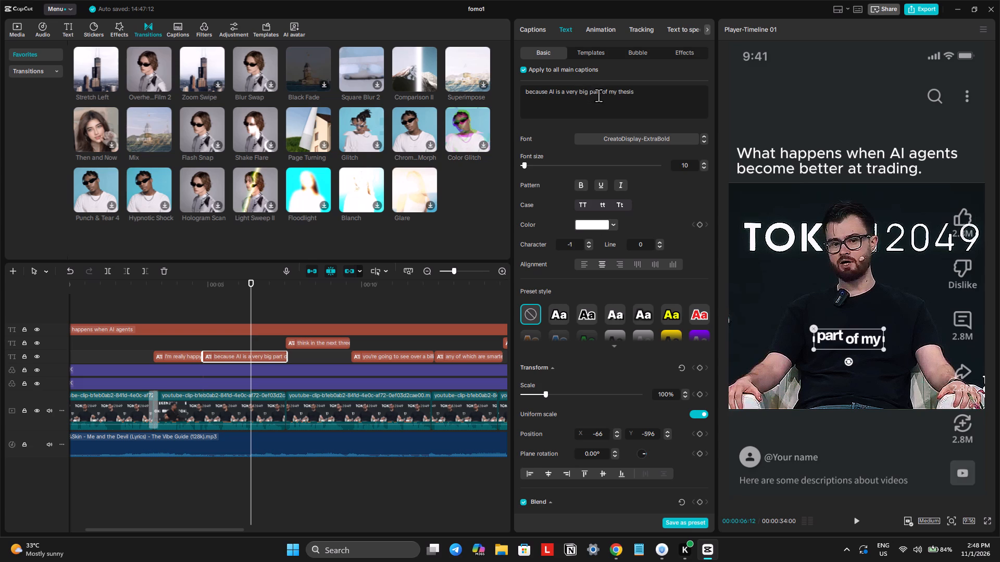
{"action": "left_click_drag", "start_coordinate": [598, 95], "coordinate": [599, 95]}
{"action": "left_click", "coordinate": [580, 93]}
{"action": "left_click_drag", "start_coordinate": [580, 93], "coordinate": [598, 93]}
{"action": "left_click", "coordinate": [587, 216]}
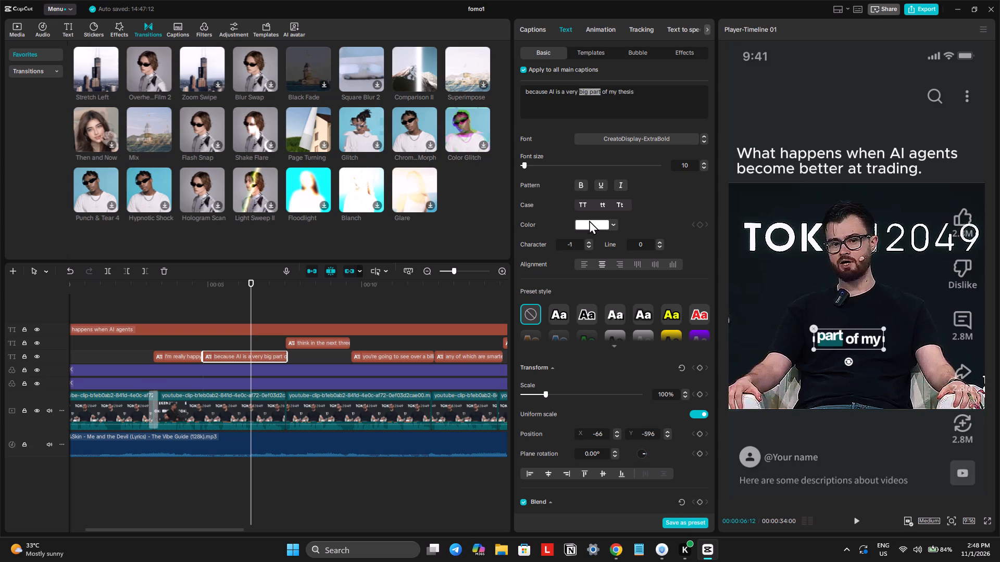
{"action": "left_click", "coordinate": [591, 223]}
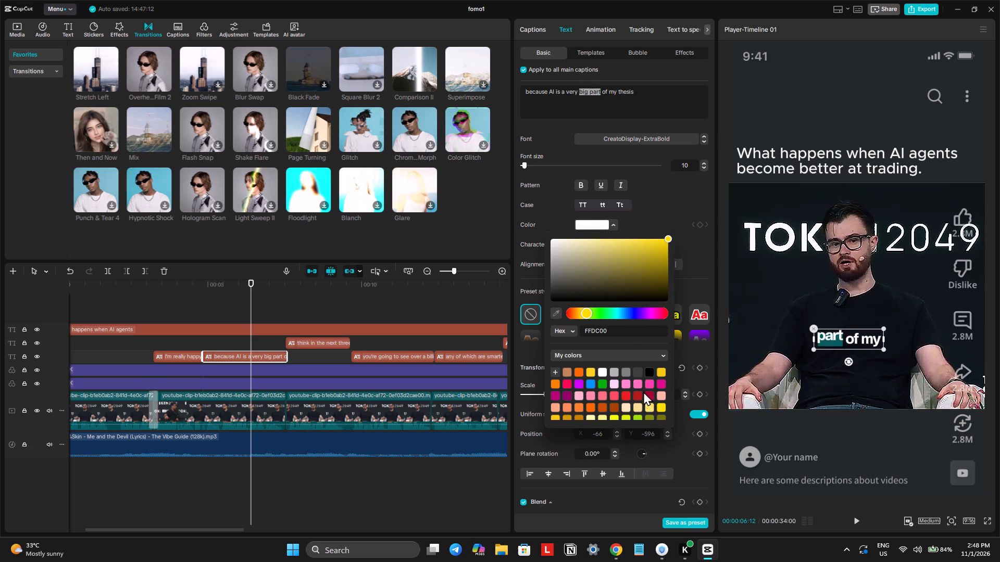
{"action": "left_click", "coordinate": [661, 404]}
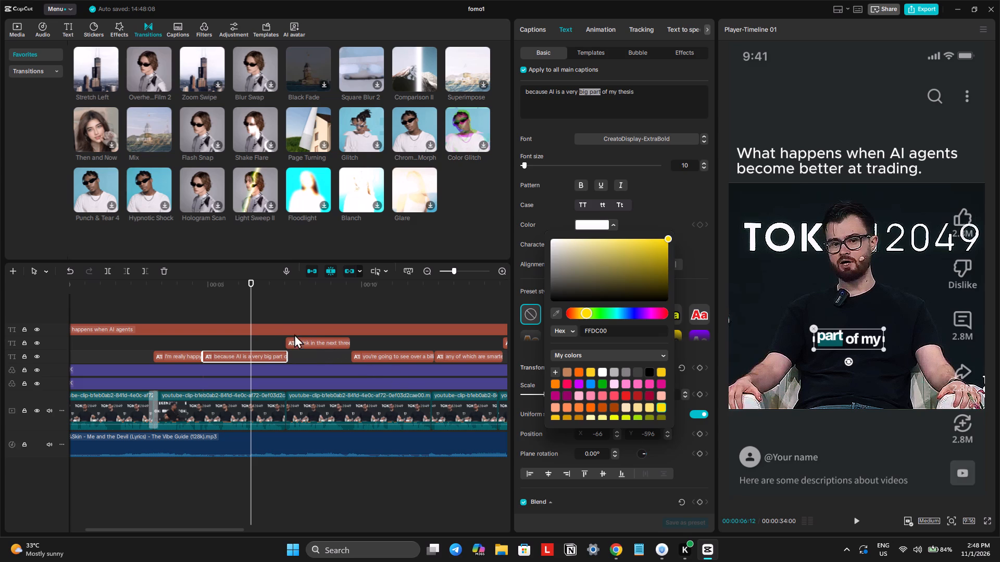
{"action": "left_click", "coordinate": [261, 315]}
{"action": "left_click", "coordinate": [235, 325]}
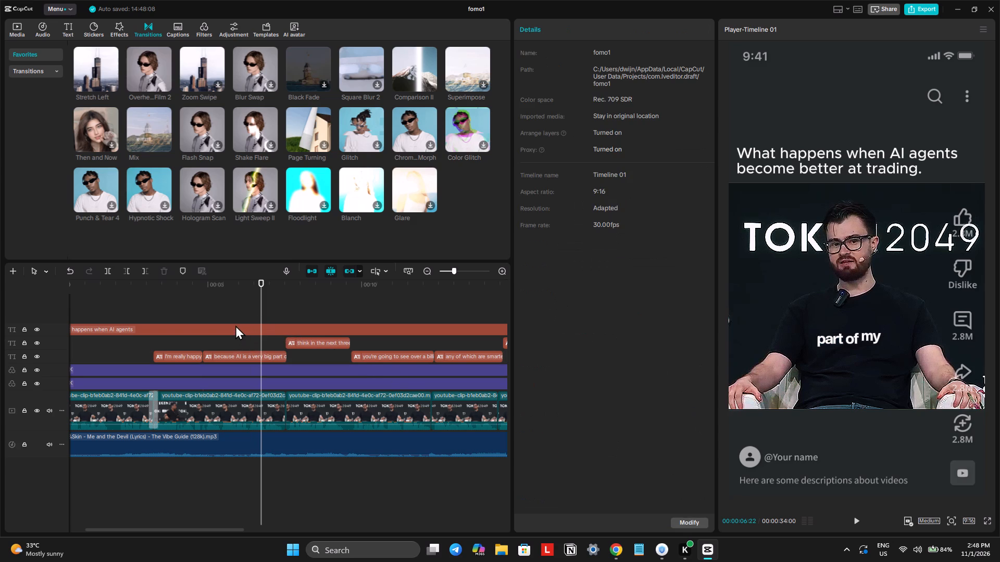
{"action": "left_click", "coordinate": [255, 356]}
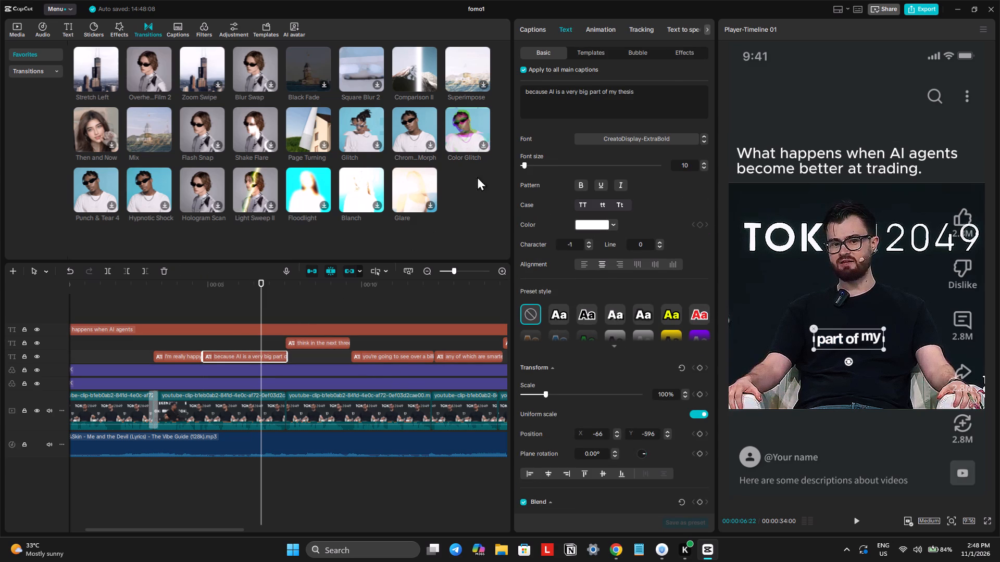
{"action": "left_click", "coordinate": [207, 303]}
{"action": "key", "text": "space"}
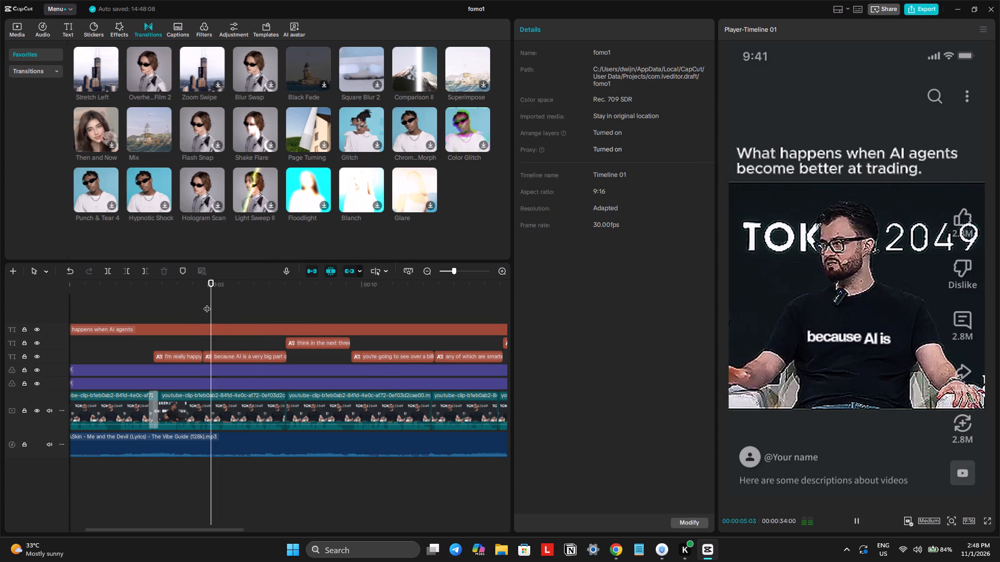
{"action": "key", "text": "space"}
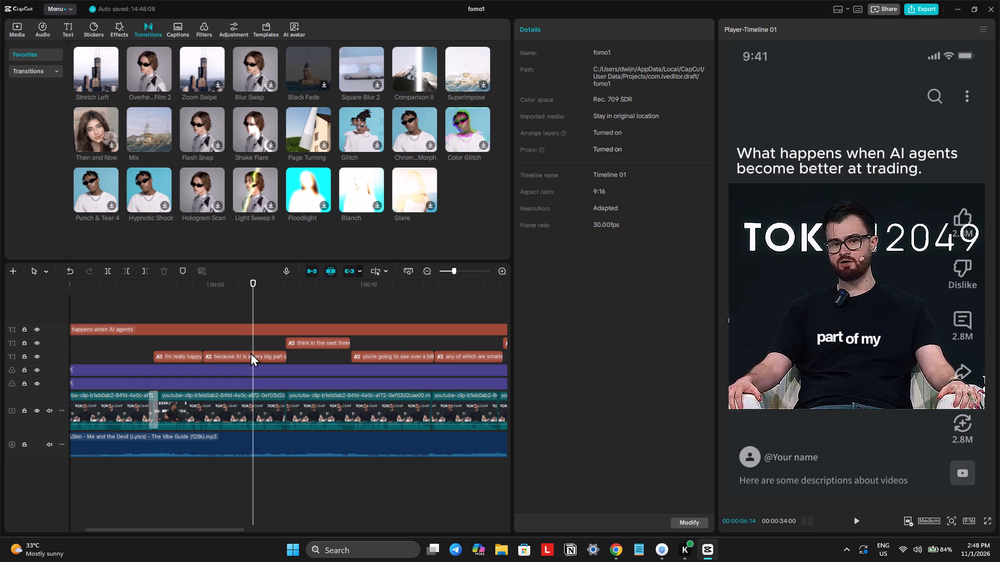
Colour the word "thesis" yellow (FFDB00) in the "because AI is a very big part of my thesis" caption and play onward.
{"action": "left_click", "coordinate": [251, 354]}
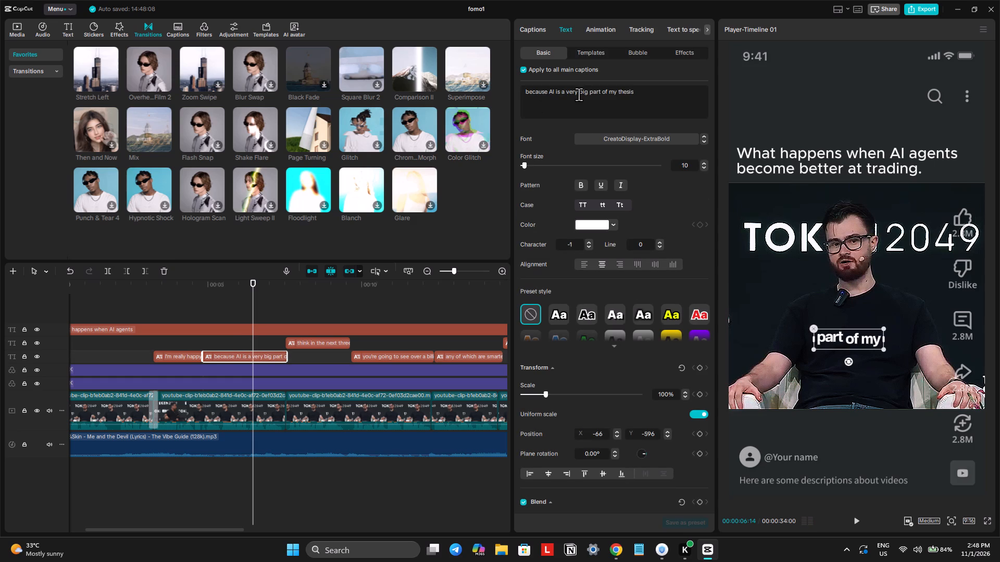
{"action": "double_click", "coordinate": [627, 92]}
{"action": "left_click", "coordinate": [591, 225]}
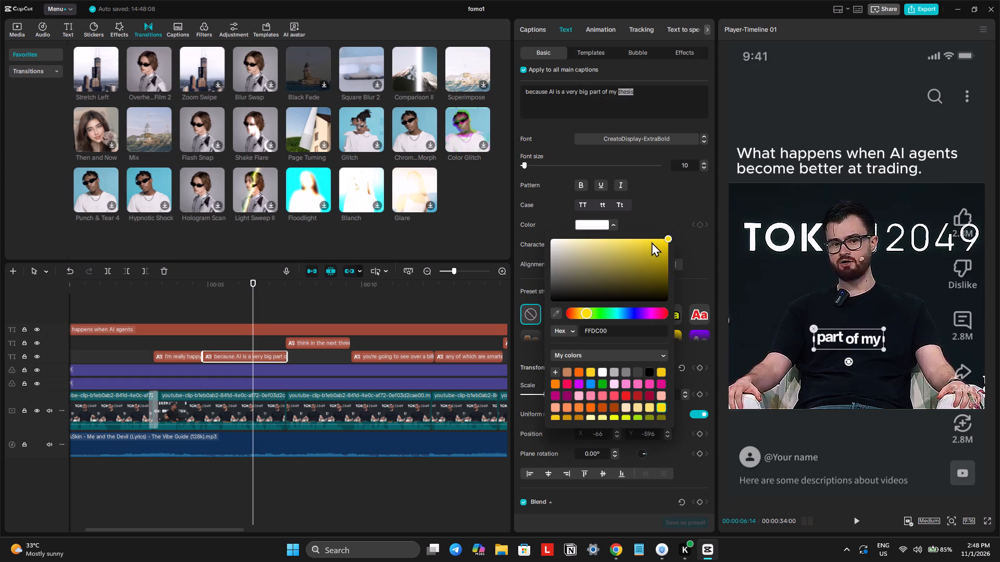
{"action": "left_click_drag", "start_coordinate": [665, 239], "coordinate": [679, 219]}
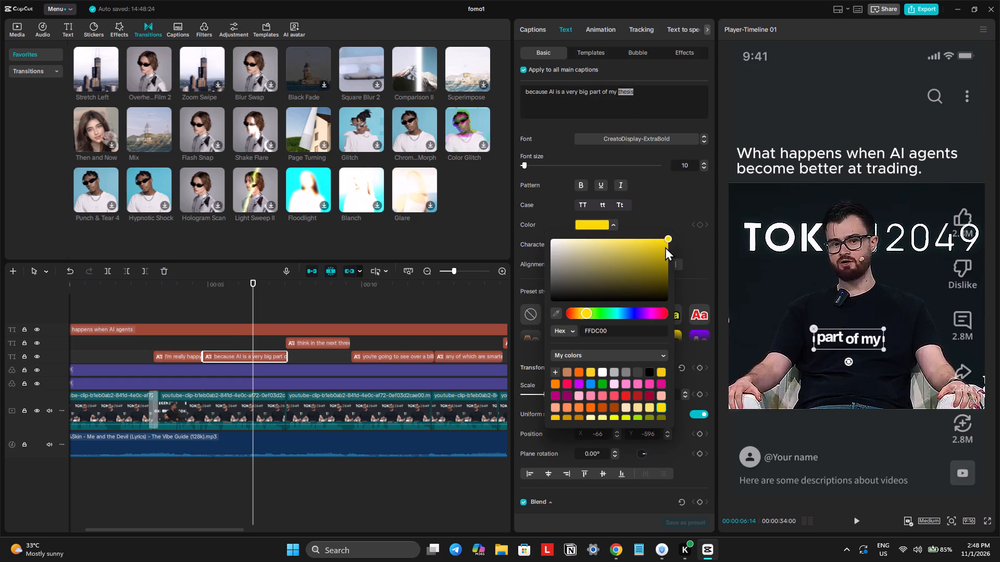
{"action": "left_click_drag", "start_coordinate": [664, 241], "coordinate": [673, 232]}
{"action": "left_click", "coordinate": [251, 316]}
{"action": "key", "text": "space"}
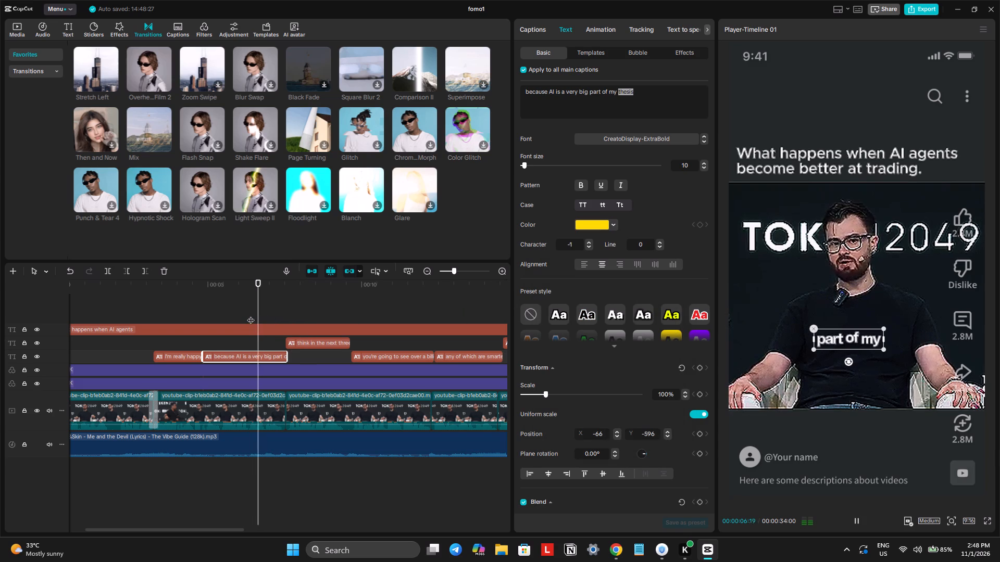
{"action": "key", "text": "space"}
{"action": "key", "text": "space"}
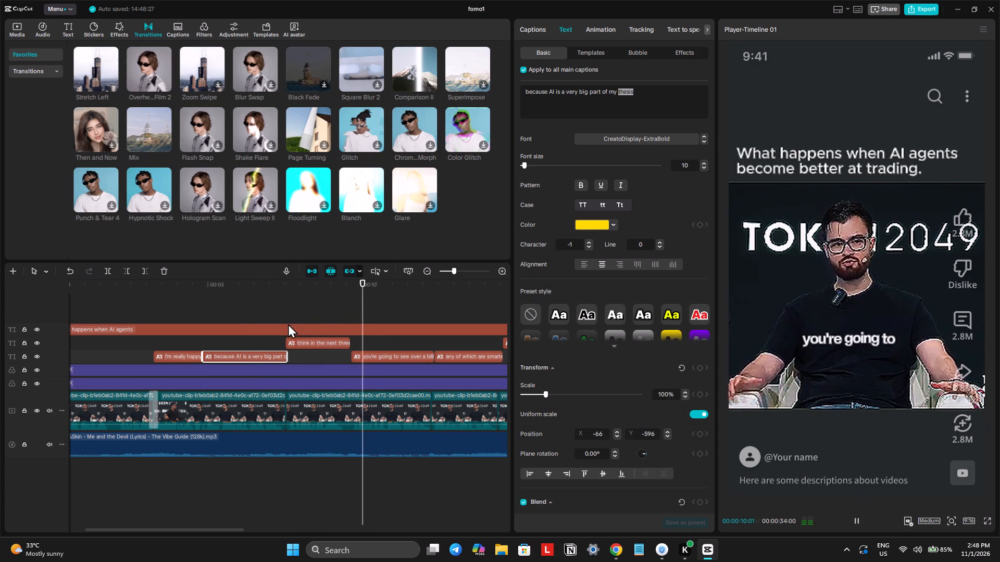
{"action": "key", "text": "space"}
Colour the word "going" yellow (FFDB00) in the "you're going to see over a billion AI agents" caption and play it back.
{"action": "left_click", "coordinate": [386, 357]}
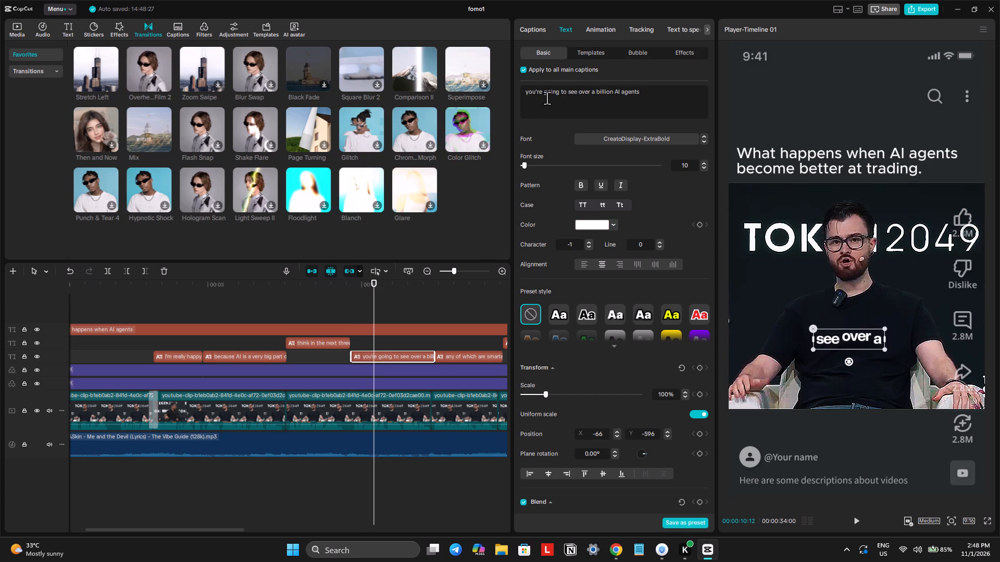
{"action": "double_click", "coordinate": [547, 97]}
{"action": "double_click", "coordinate": [549, 95]}
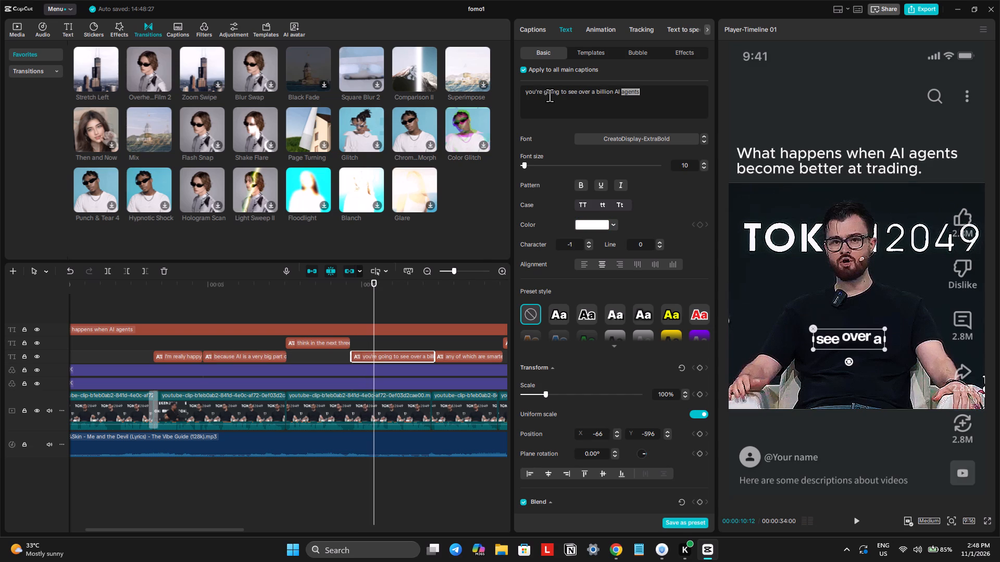
{"action": "double_click", "coordinate": [546, 95]}
{"action": "double_click", "coordinate": [550, 92]}
{"action": "left_click", "coordinate": [605, 224]}
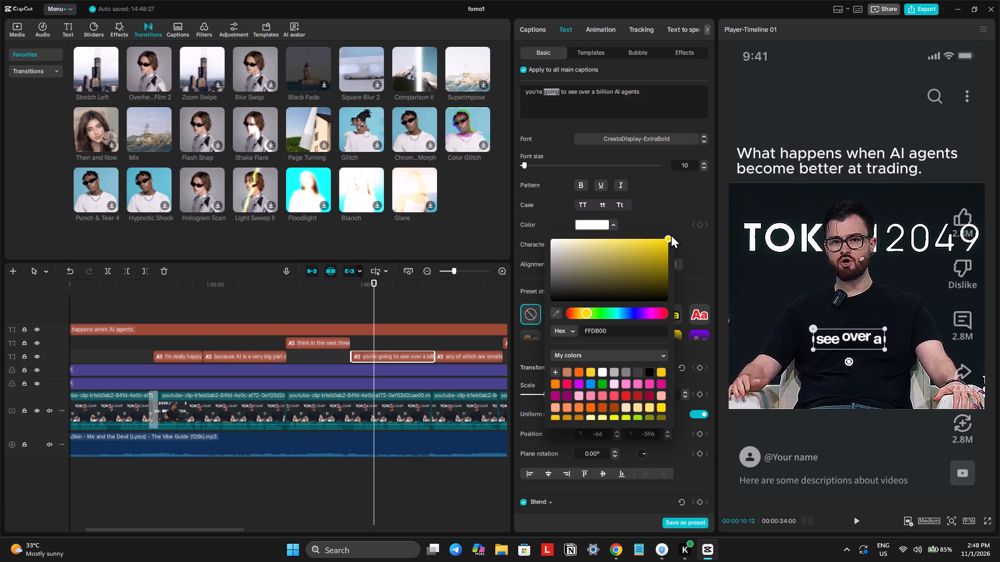
{"action": "left_click_drag", "start_coordinate": [667, 242], "coordinate": [681, 220]}
{"action": "left_click", "coordinate": [358, 318]}
{"action": "key", "text": "space"}
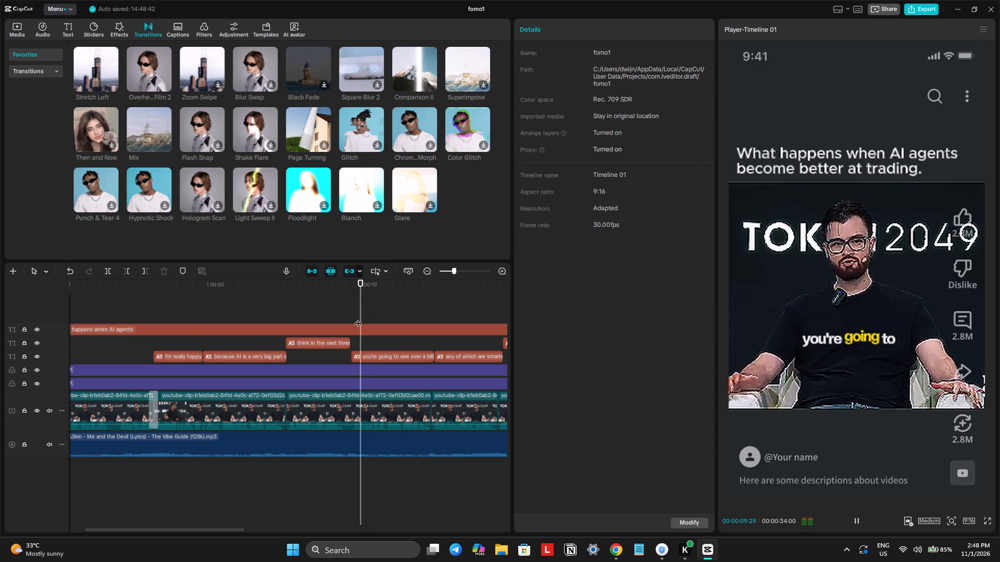
{"action": "key", "text": "space"}
Colour the words "AI agents" yellow (FFDB00) in the "you're going to see over a billion AI agents" caption.
{"action": "left_click", "coordinate": [386, 354]}
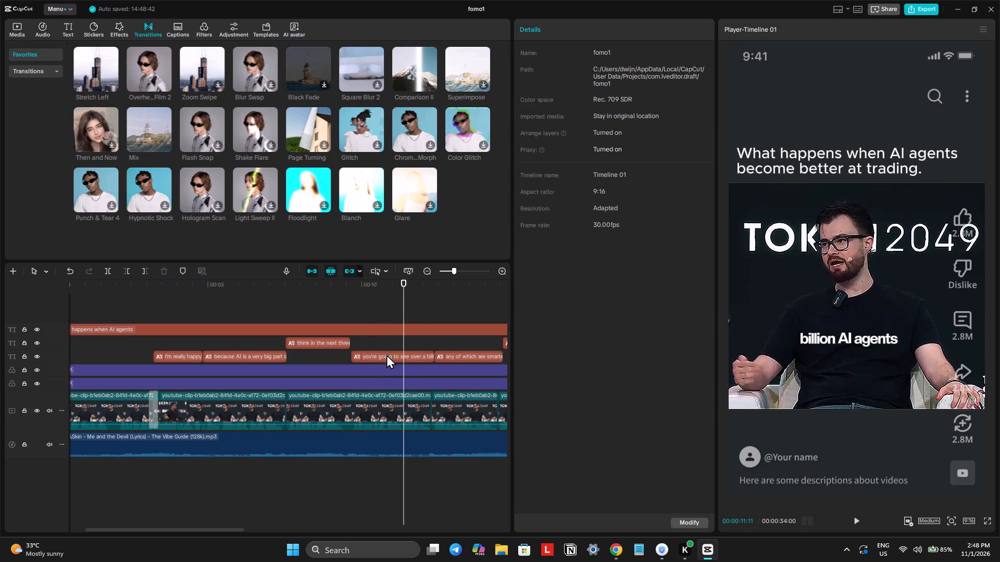
{"action": "left_click", "coordinate": [617, 94]}
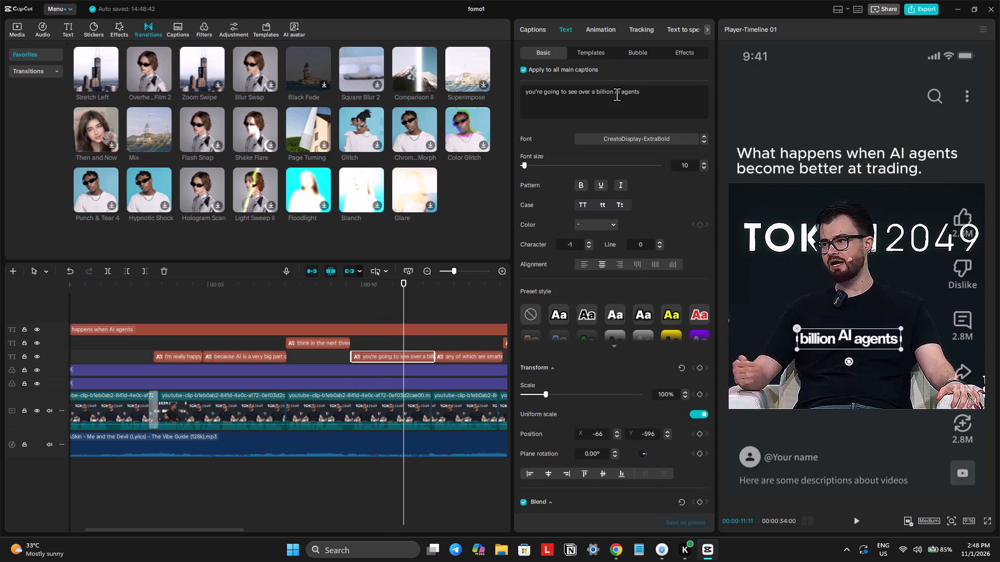
{"action": "left_click_drag", "start_coordinate": [615, 94], "coordinate": [648, 95]}
{"action": "left_click", "coordinate": [589, 224]}
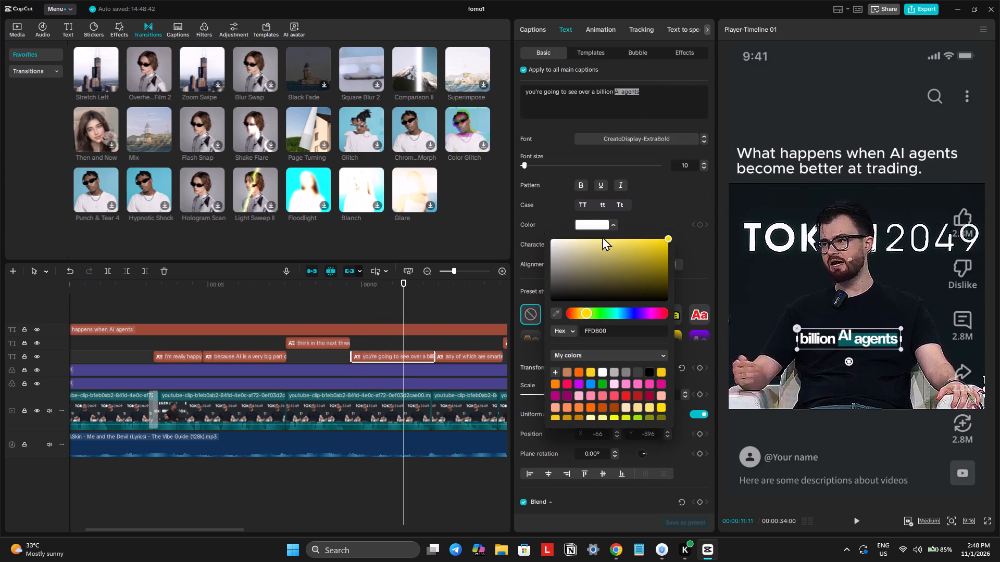
{"action": "left_click", "coordinate": [673, 241]}
{"action": "left_click_drag", "start_coordinate": [667, 238], "coordinate": [690, 224]}
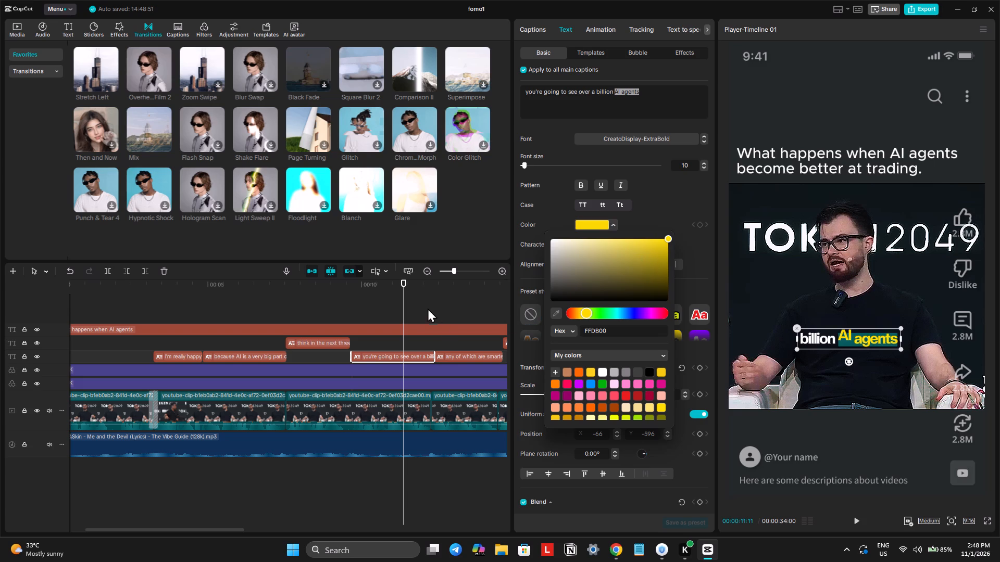
Play back the video from the "billion AI agents" words onward to review the remaining captions.
{"action": "left_click", "coordinate": [402, 287]}
{"action": "key", "text": "space"}
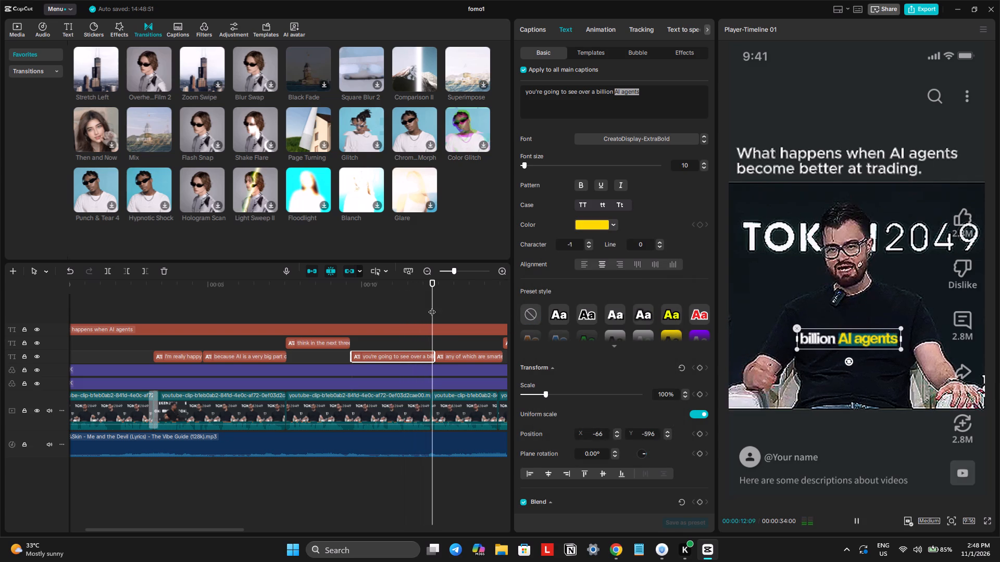
{"action": "scroll", "coordinate": [452, 373], "scroll_direction": "left", "scroll_amount": 1}
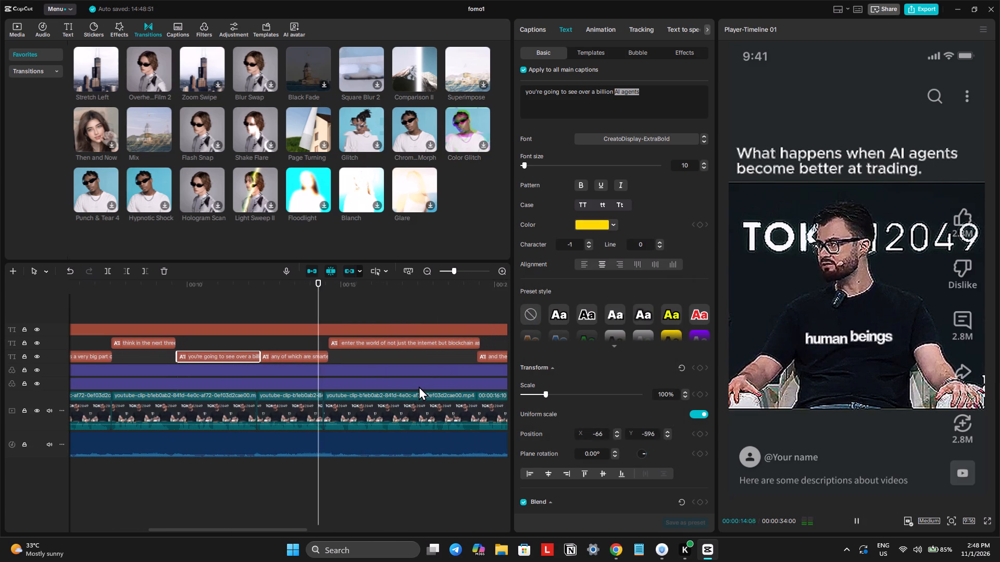
{"action": "scroll", "coordinate": [419, 386], "scroll_direction": "left", "scroll_amount": 2}
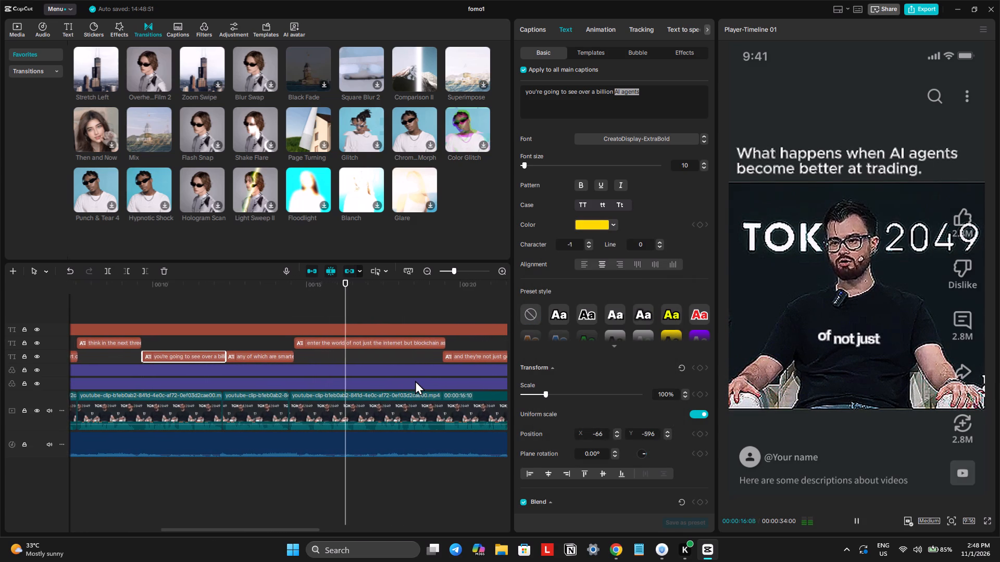
{"action": "scroll", "coordinate": [415, 380], "scroll_direction": "left", "scroll_amount": 1}
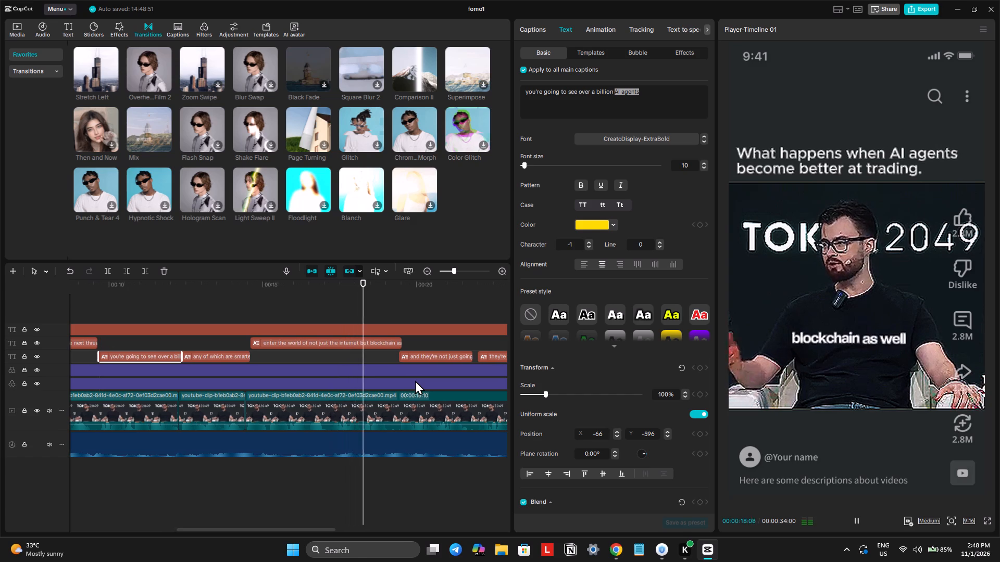
{"action": "scroll", "coordinate": [415, 380], "scroll_direction": "left", "scroll_amount": 1}
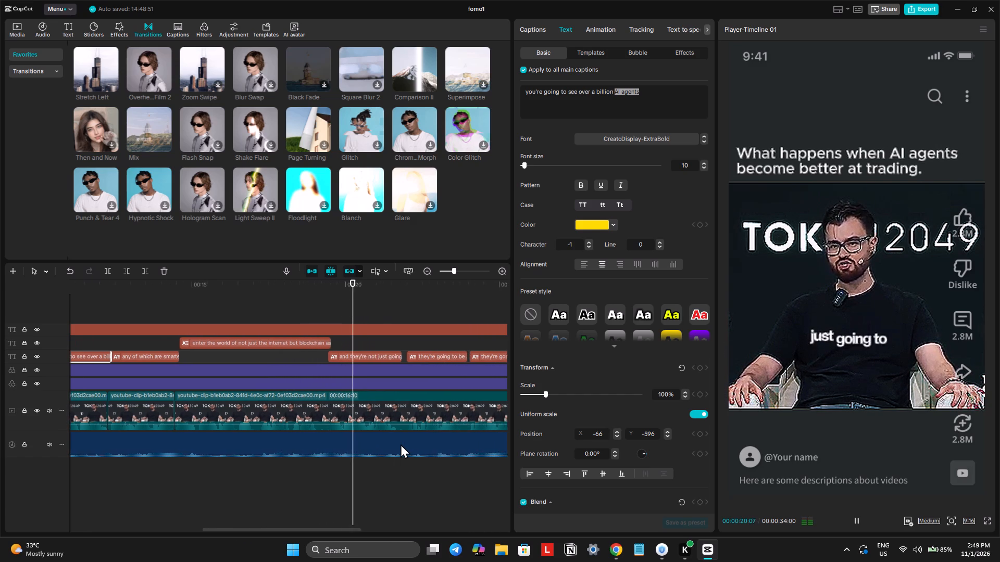
{"action": "scroll", "coordinate": [401, 444], "scroll_direction": "left", "scroll_amount": 1}
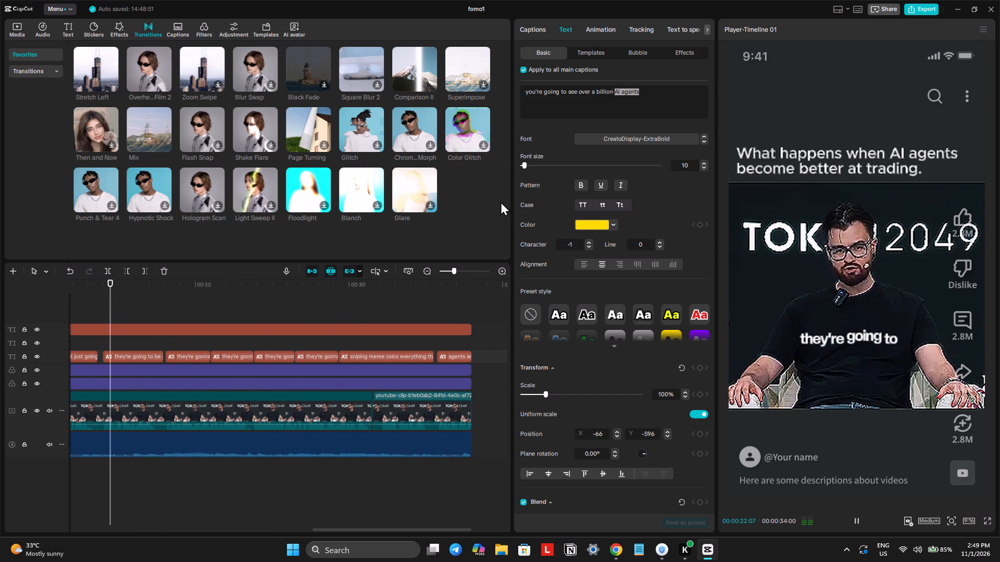
Rename the project as "fomo 2".
{"action": "left_click", "coordinate": [482, 9]}
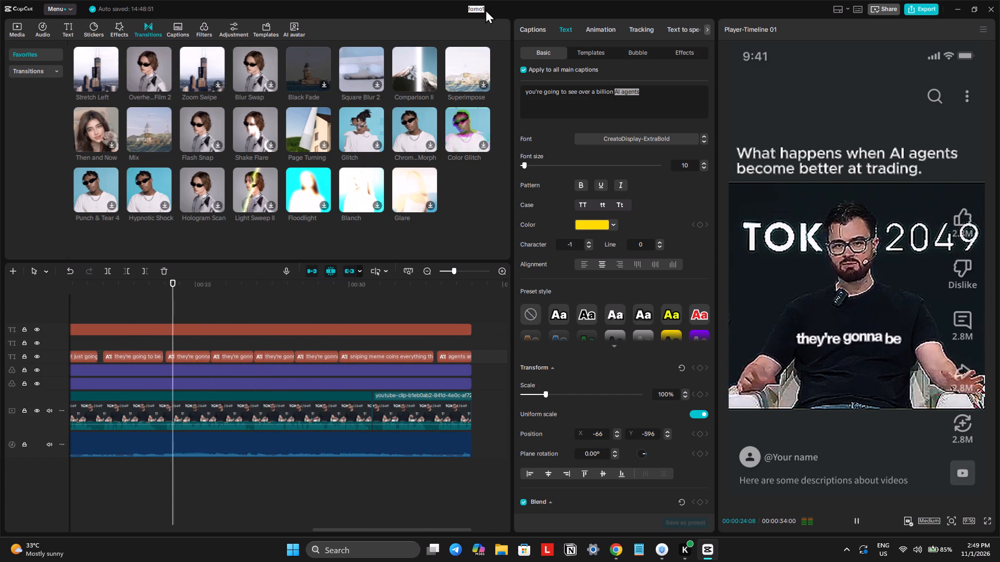
{"action": "left_click", "coordinate": [479, 9]}
{"action": "key", "text": "Right"}
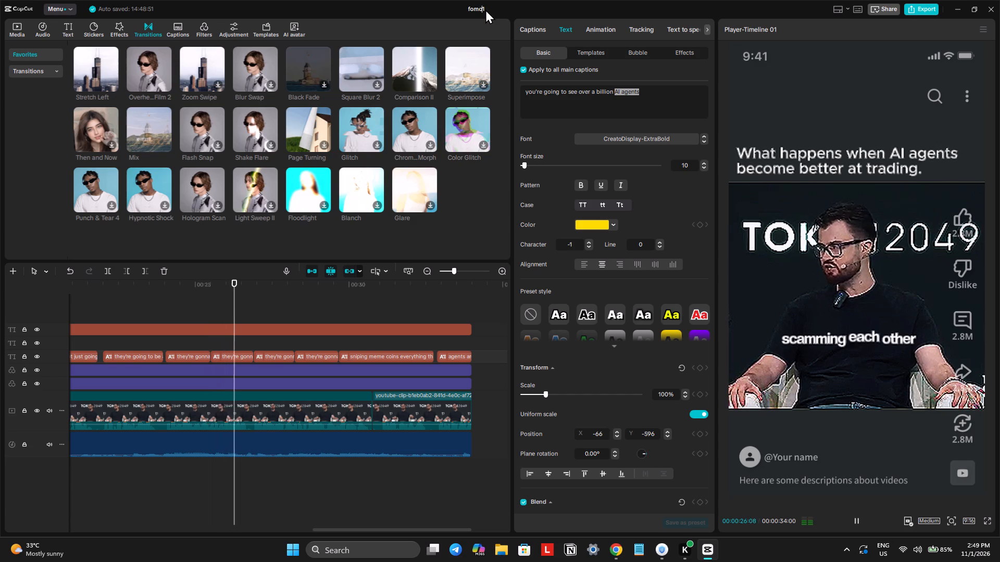
{"action": "key", "text": "Right"}
{"action": "key", "text": "BackSpace"}
{"action": "key", "text": "space"}
{"action": "type", "text": "2"}
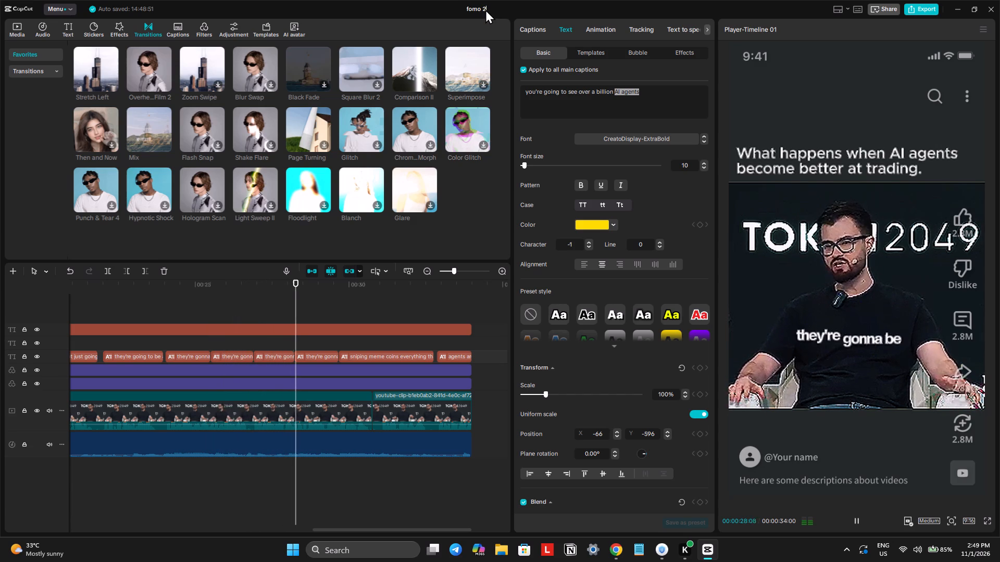
Confirm the project name, stop playback, and export the video as fomo 2 in 1080P, H.264, mp4 at 30fps without sharing it.
{"action": "key", "text": "Return"}
{"action": "key", "text": "space"}
{"action": "left_click", "coordinate": [915, 4]}
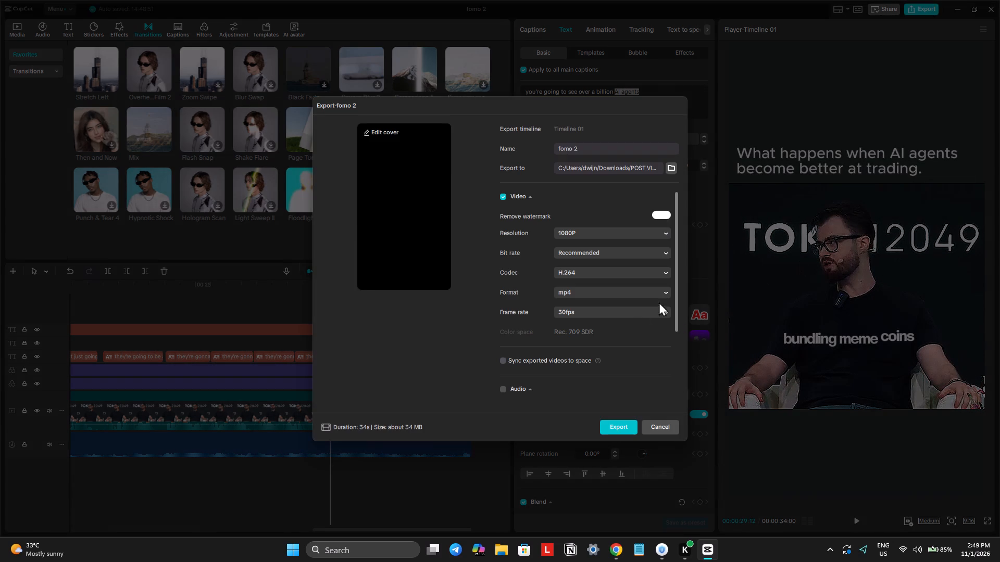
{"action": "left_click", "coordinate": [618, 424]}
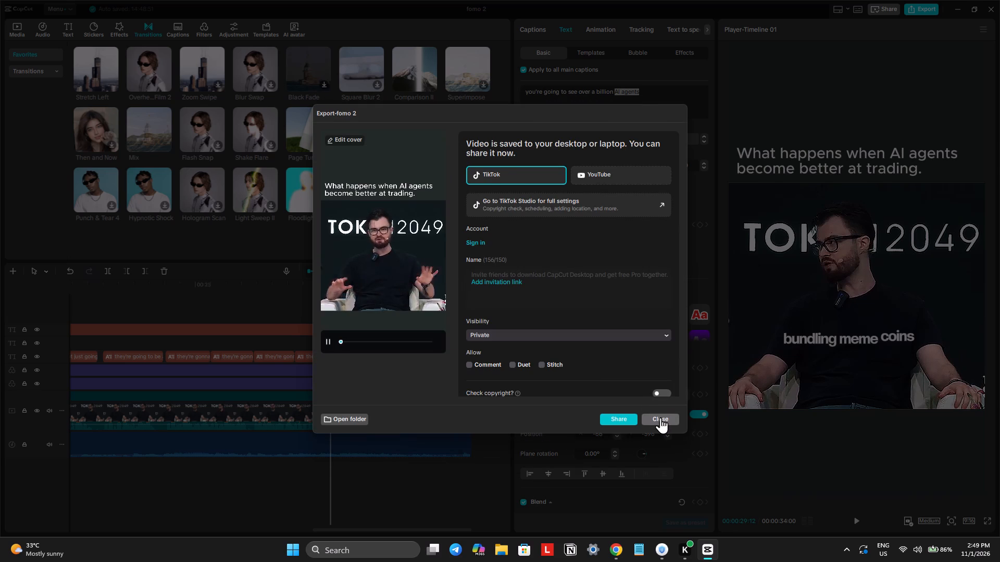
{"action": "left_click", "coordinate": [661, 417]}
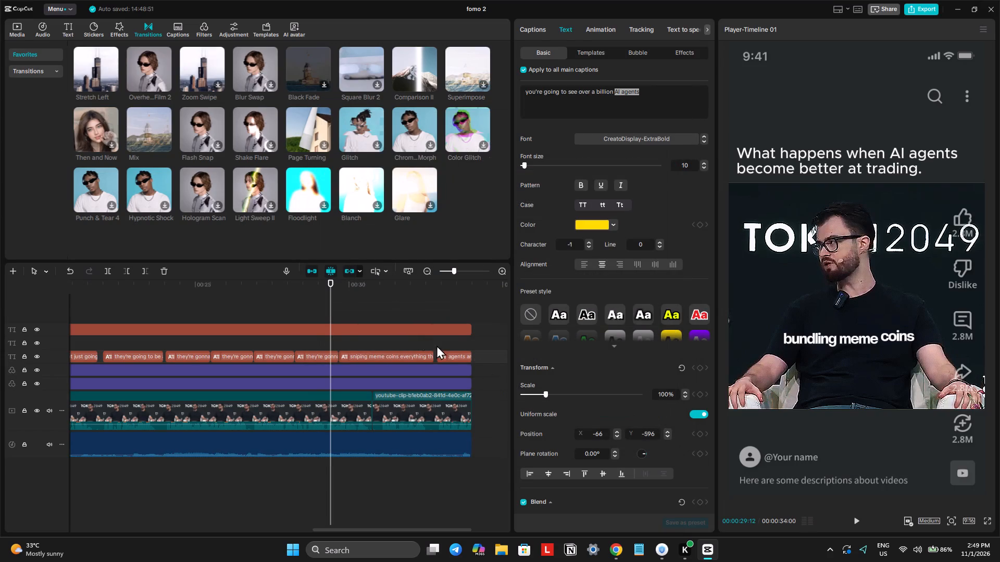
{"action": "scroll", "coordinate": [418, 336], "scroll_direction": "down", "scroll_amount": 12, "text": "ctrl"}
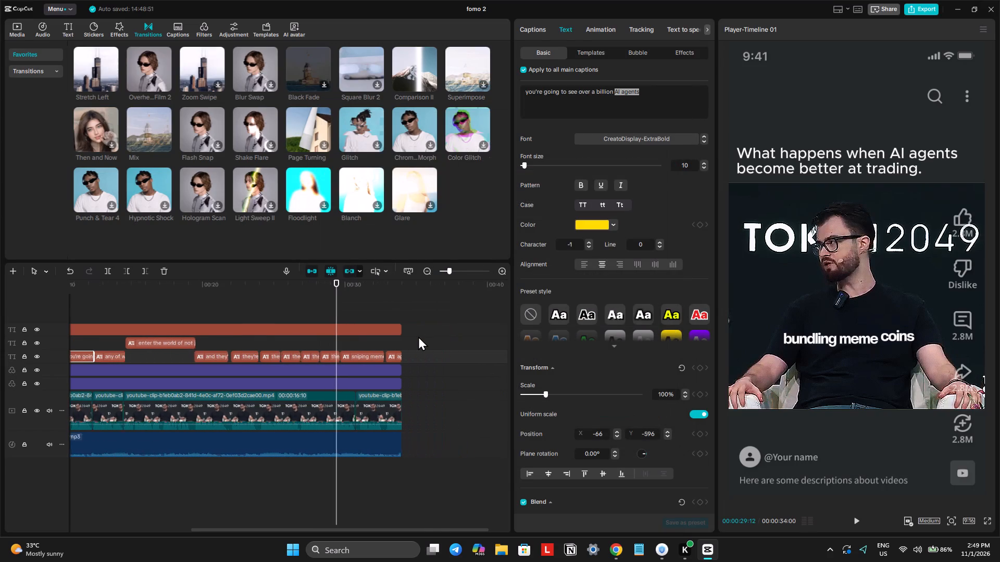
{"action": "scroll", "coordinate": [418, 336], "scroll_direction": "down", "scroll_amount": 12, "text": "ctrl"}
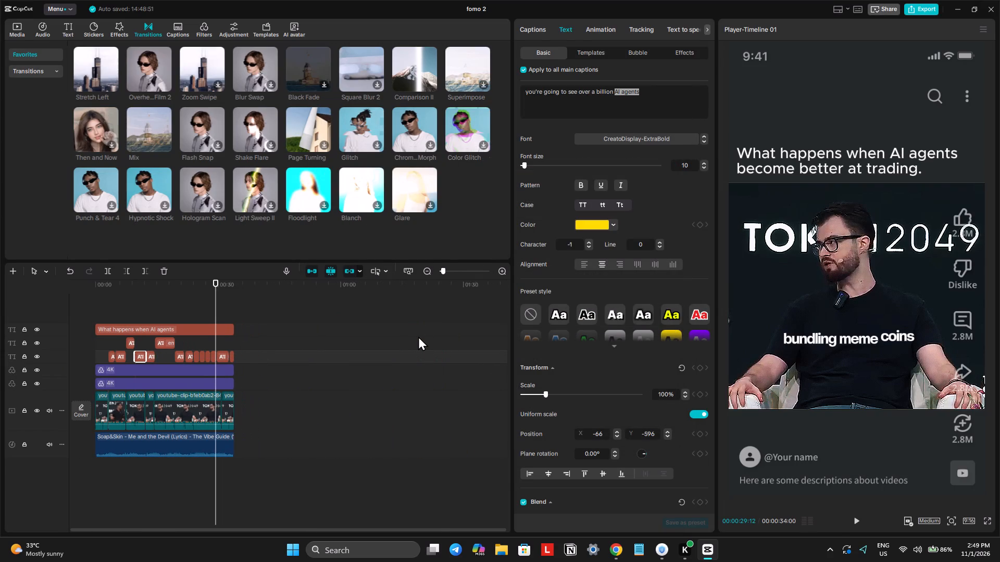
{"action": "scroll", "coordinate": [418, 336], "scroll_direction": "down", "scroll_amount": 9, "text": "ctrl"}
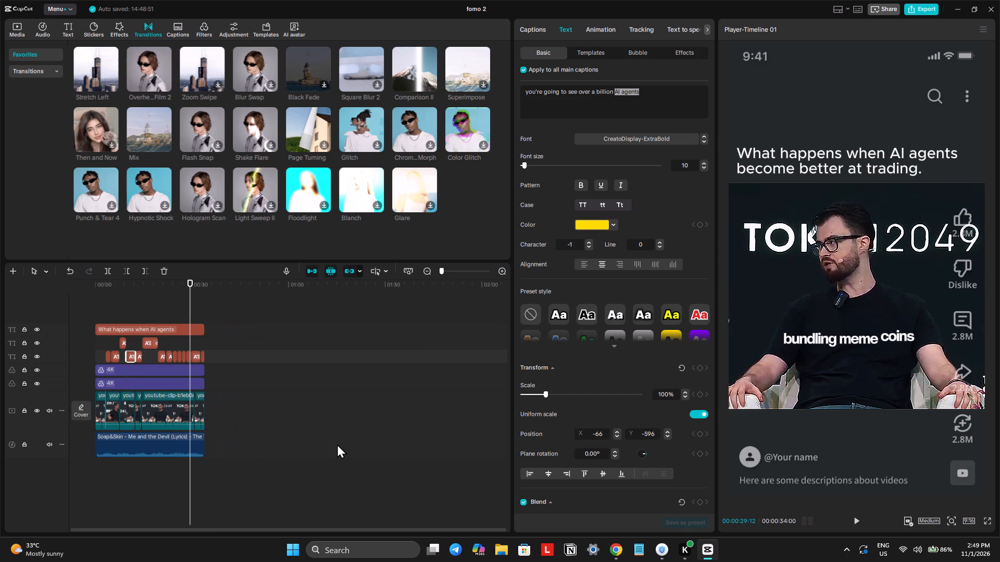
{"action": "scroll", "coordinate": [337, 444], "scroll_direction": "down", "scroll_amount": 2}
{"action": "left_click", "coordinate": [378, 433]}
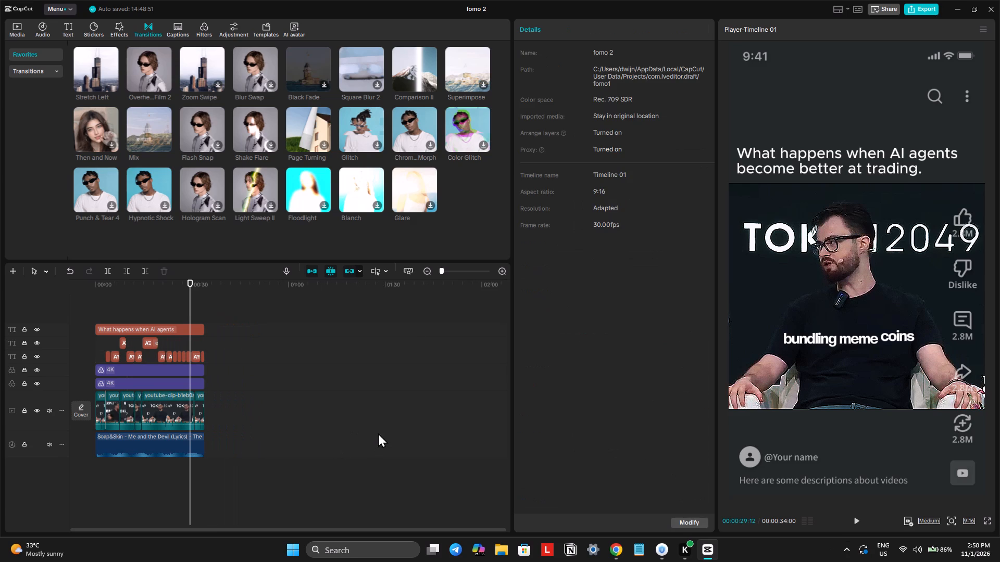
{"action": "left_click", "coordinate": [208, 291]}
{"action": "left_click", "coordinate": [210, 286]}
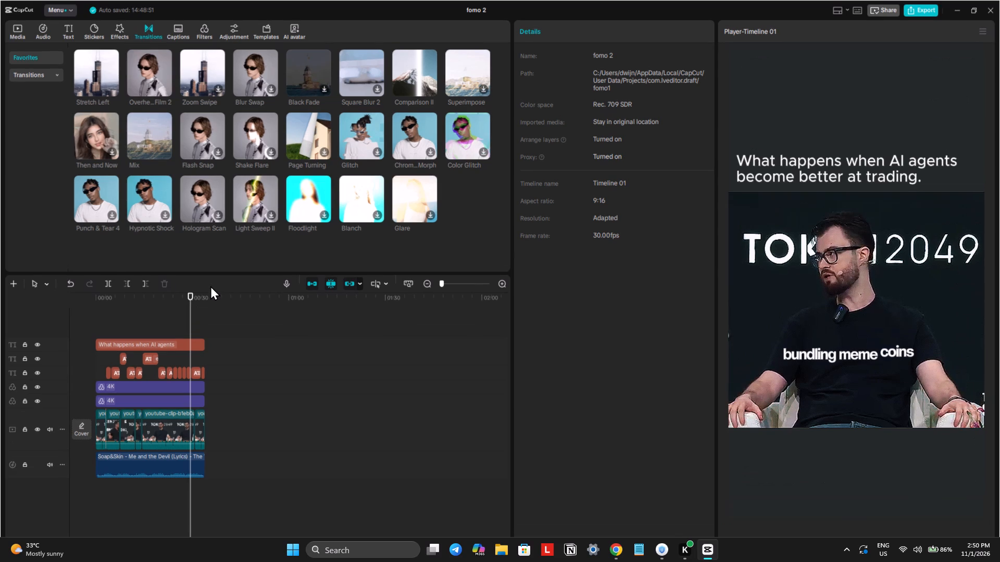
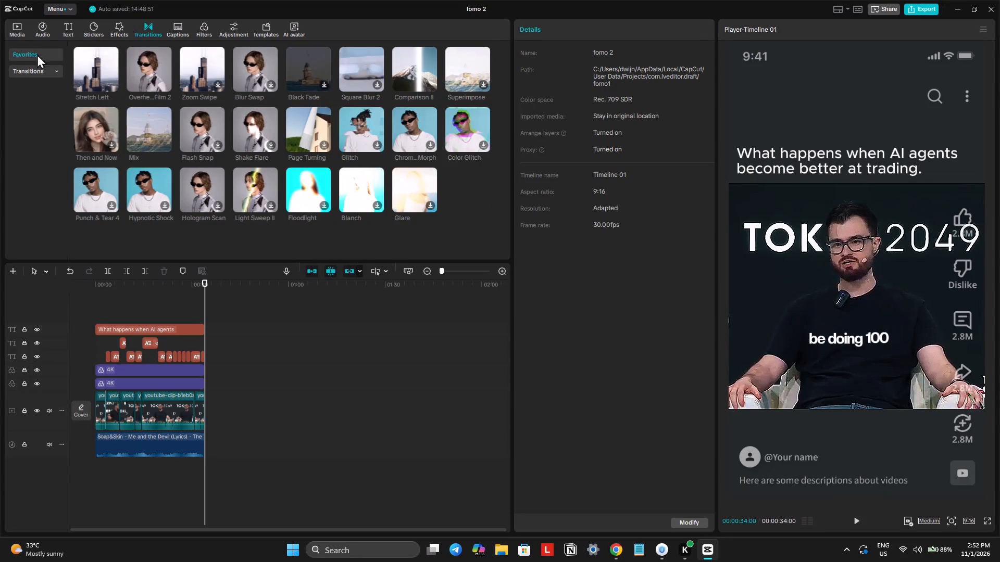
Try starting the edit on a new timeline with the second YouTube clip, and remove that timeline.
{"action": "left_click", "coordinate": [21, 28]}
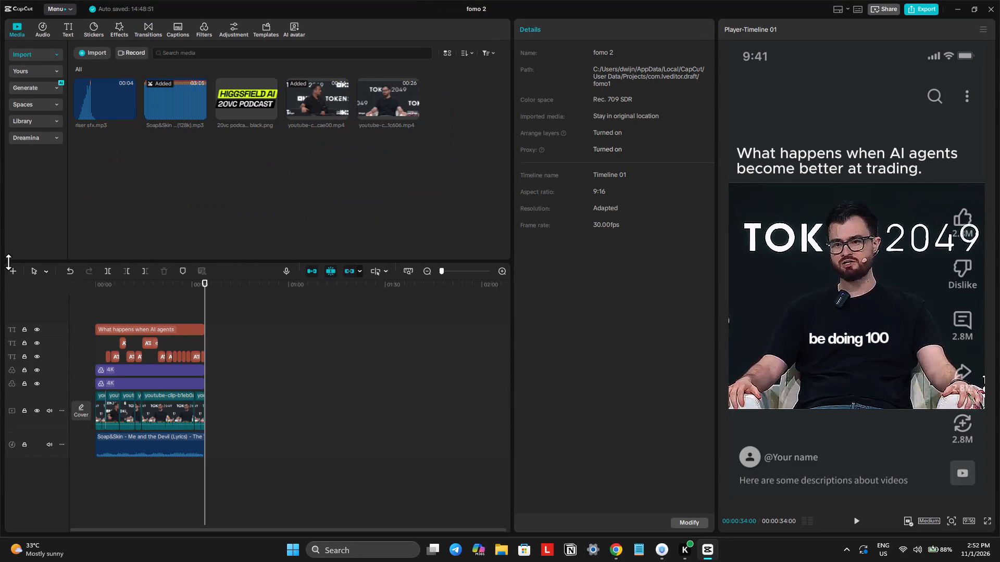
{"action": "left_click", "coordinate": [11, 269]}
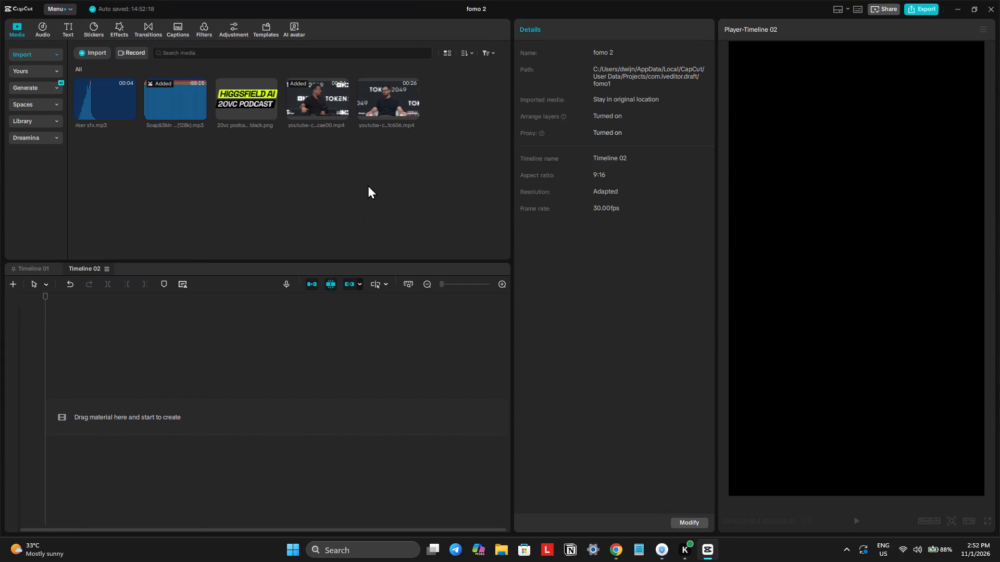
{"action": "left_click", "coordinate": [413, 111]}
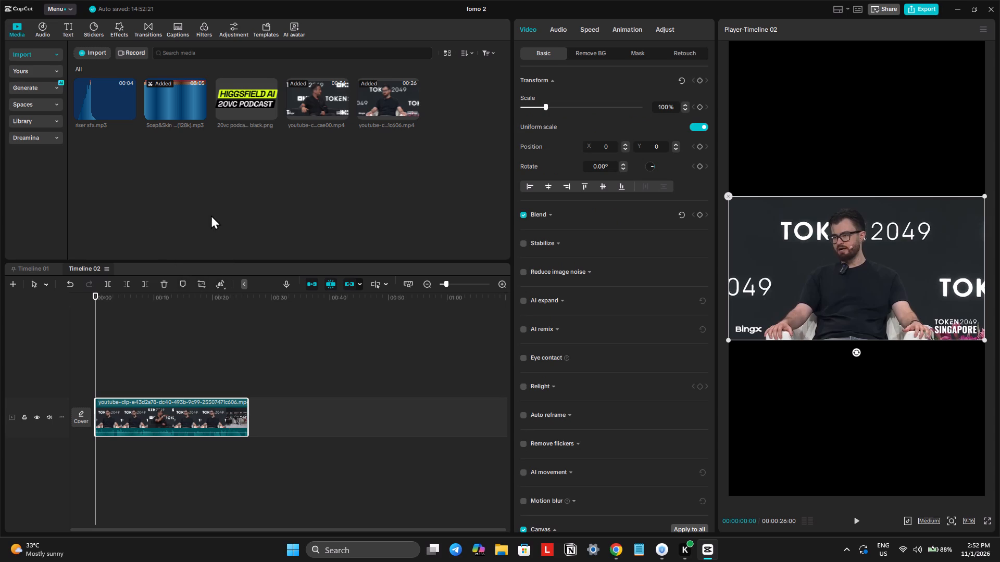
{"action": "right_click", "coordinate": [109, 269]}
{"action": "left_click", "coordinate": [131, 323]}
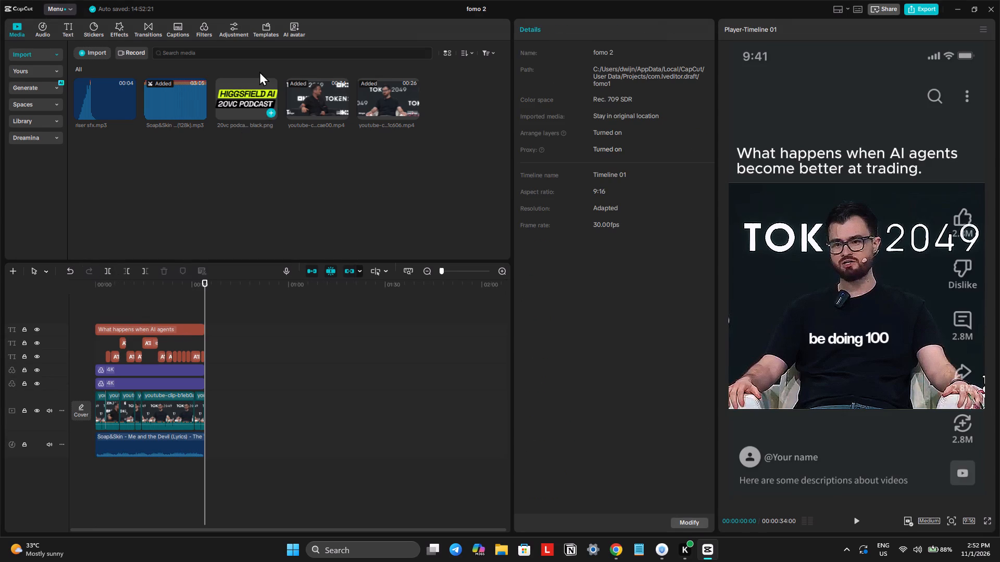
Delete the first YouTube clip (ending cae00.mp4) from the project media together with its uses on Timeline 01.
{"action": "right_click", "coordinate": [309, 114]}
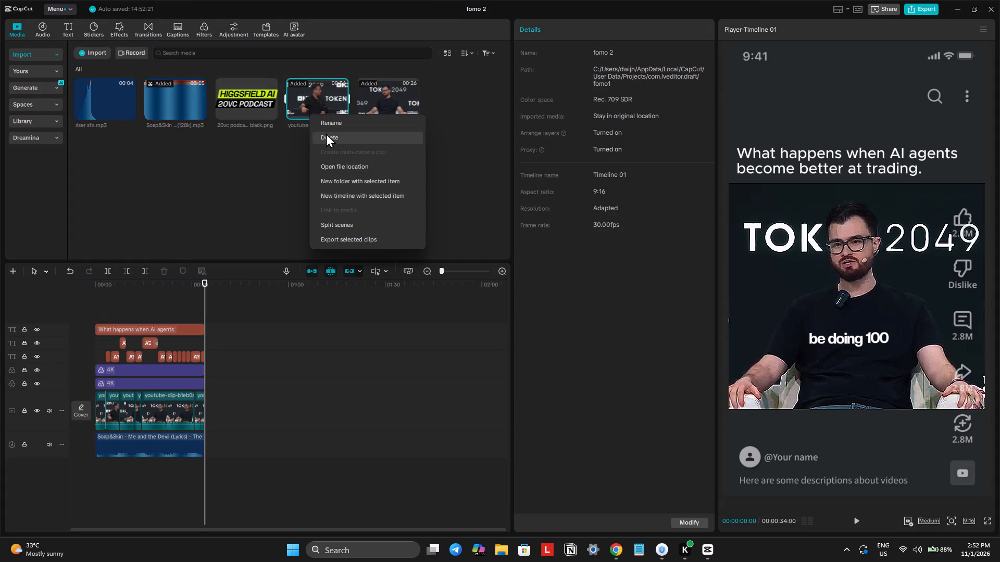
{"action": "left_click", "coordinate": [328, 135]}
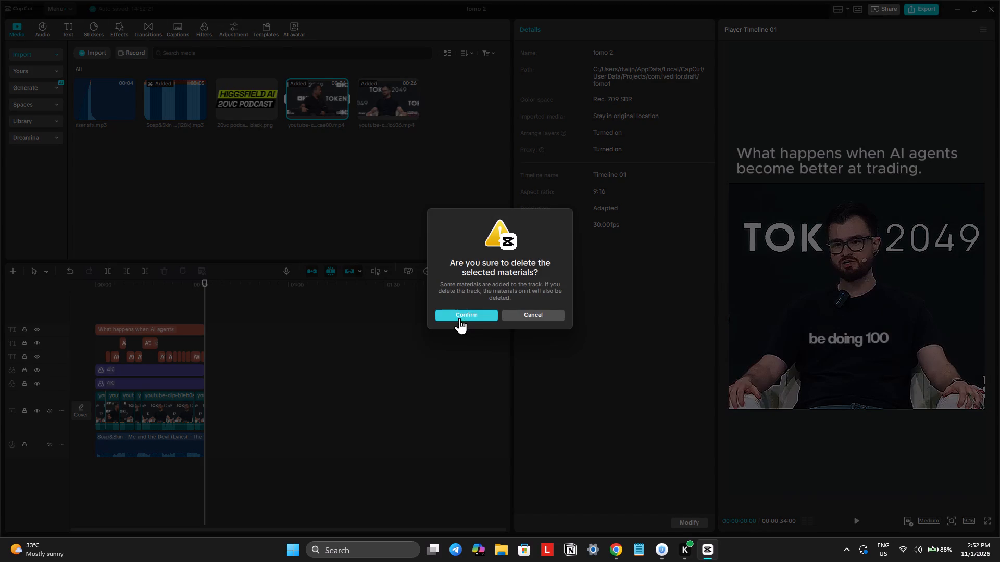
{"action": "left_click", "coordinate": [458, 314]}
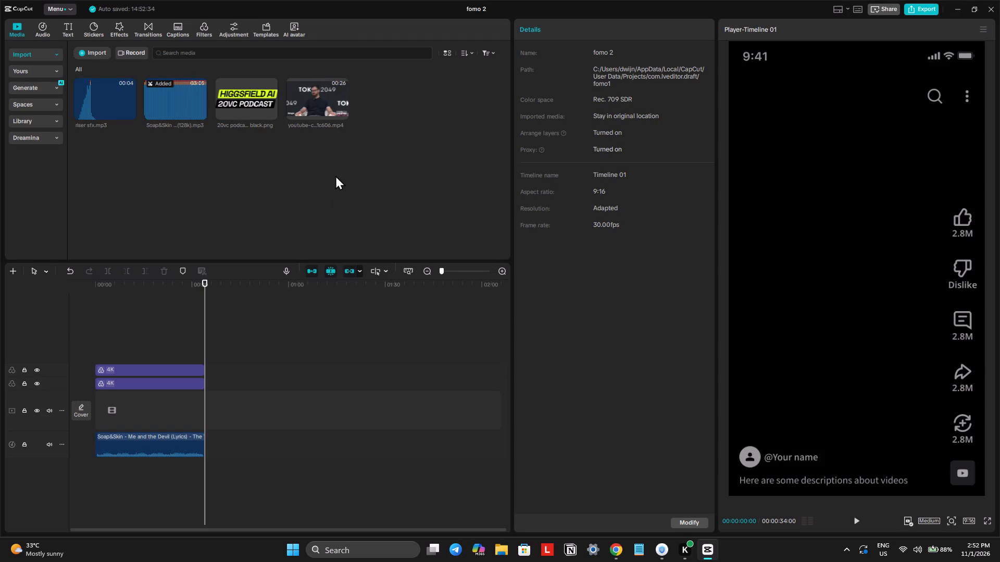
Add the remaining YouTube clip to the start of Timeline 01 and return the playhead to the beginning.
{"action": "left_click", "coordinate": [340, 117]}
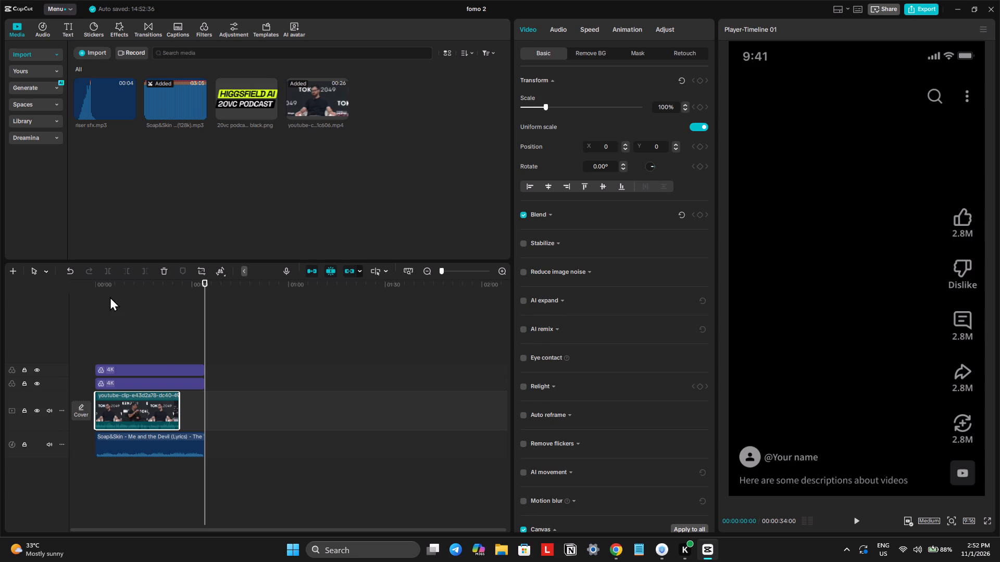
{"action": "left_click_drag", "start_coordinate": [109, 290], "coordinate": [63, 302]}
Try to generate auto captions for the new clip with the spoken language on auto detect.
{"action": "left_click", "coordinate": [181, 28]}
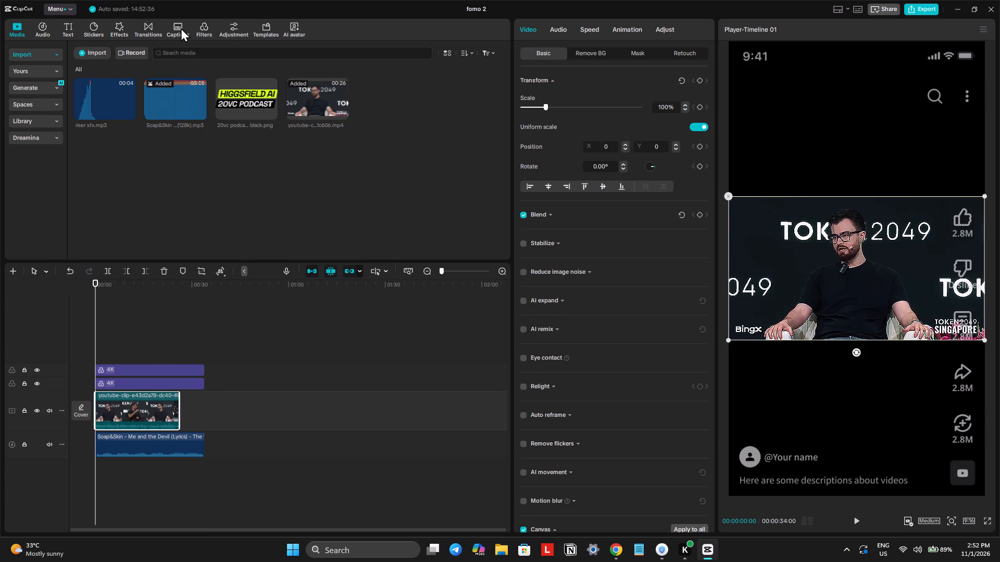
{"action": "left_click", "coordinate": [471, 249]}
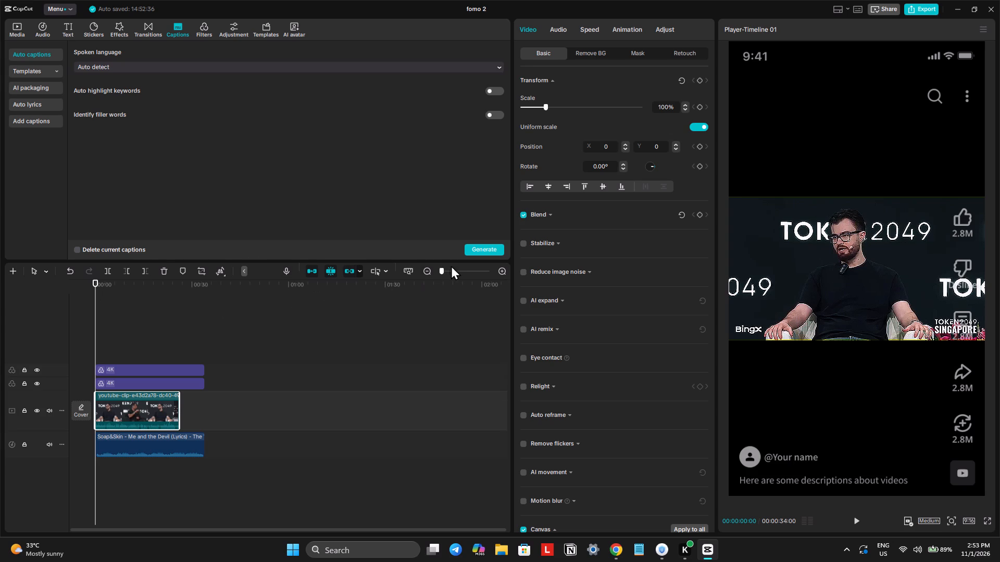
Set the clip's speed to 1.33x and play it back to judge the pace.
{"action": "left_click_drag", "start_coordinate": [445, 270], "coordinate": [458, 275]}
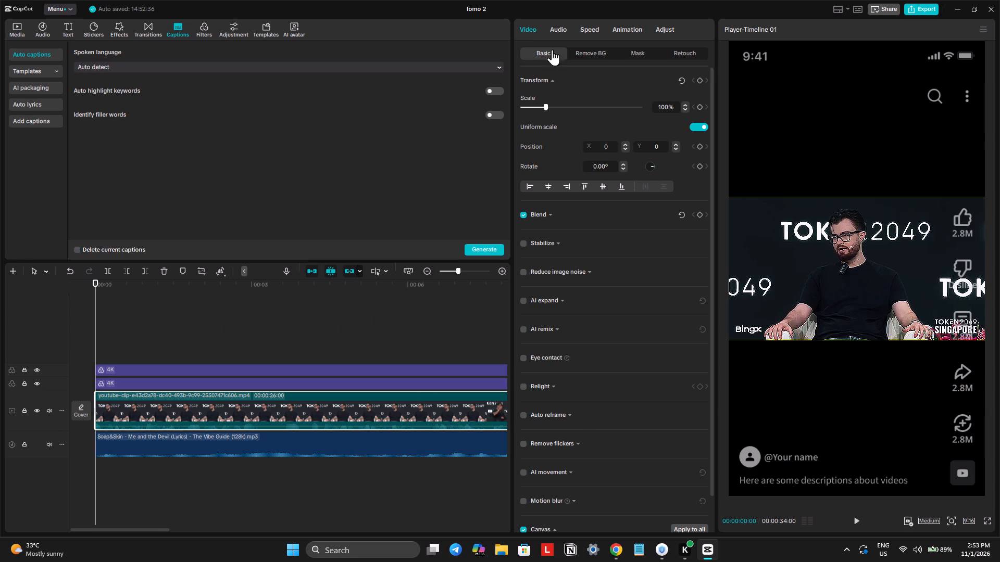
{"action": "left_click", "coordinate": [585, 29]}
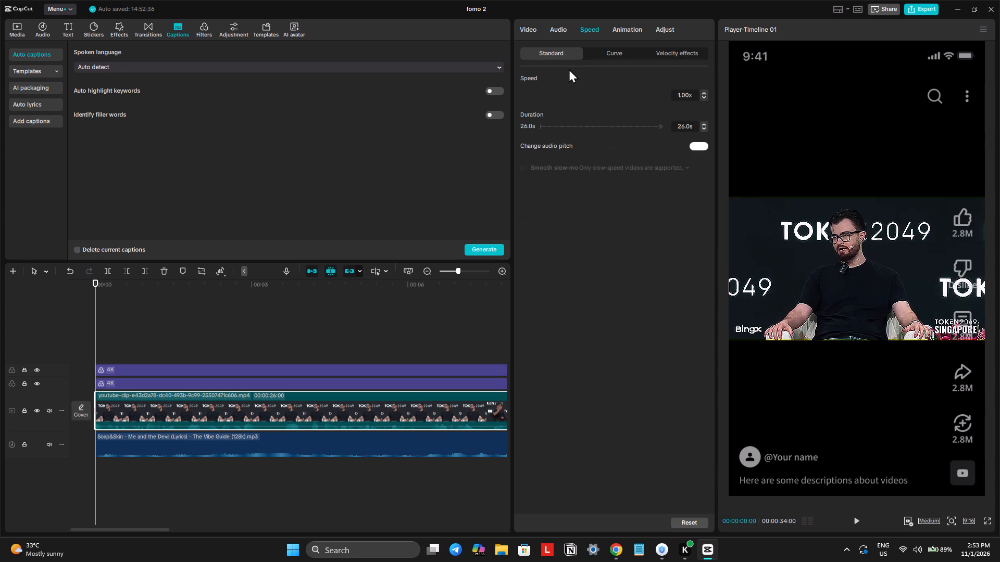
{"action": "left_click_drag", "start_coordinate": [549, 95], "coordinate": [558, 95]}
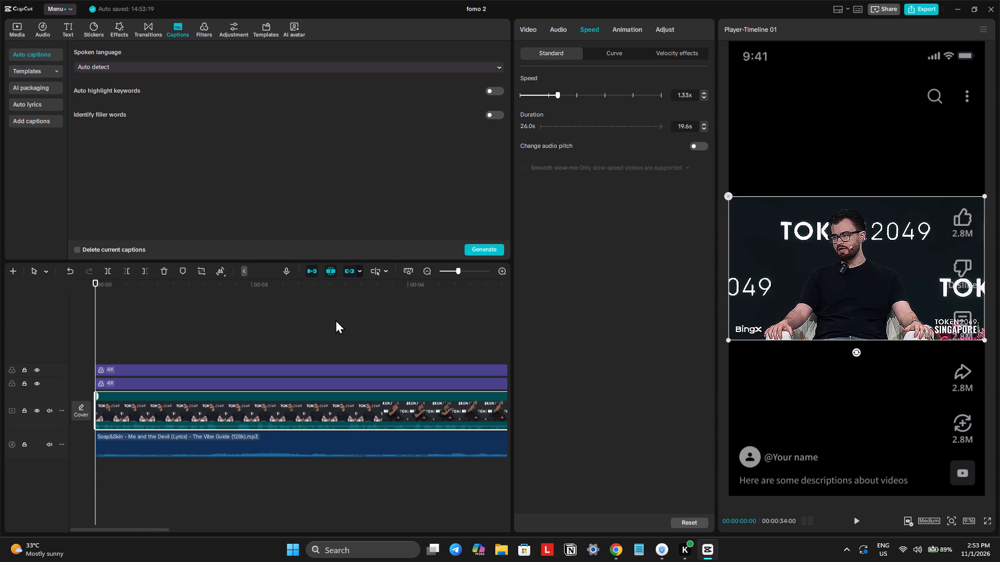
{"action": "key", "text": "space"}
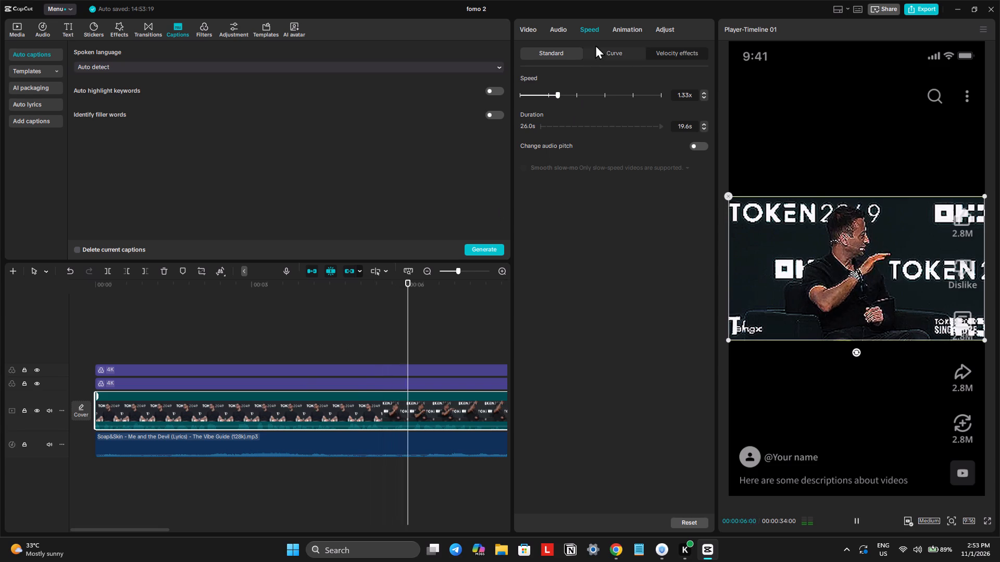
Lower the clip's speed to 1.03x, trying 0.93x for comparison and playing it back.
{"action": "left_click", "coordinate": [705, 98]}
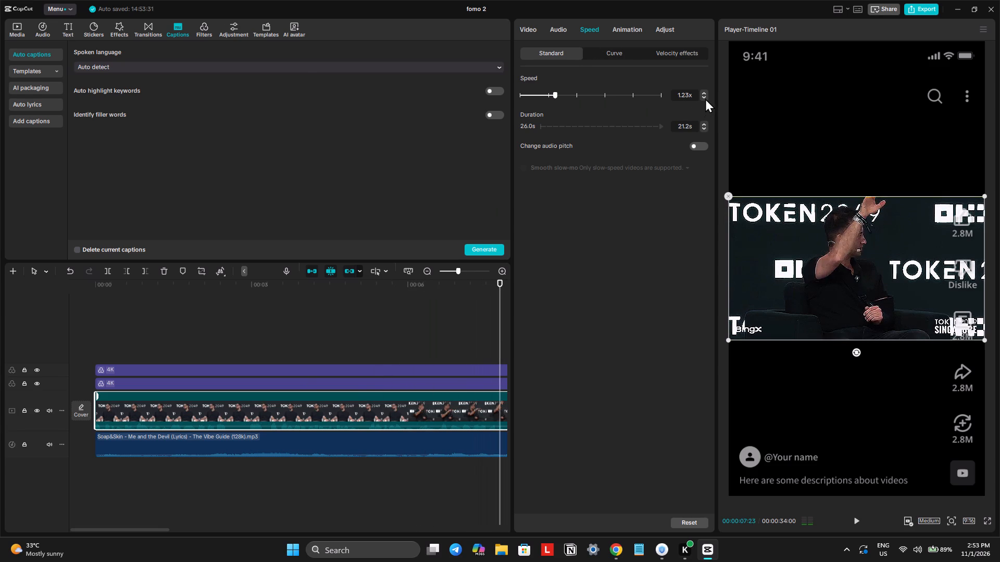
{"action": "left_click", "coordinate": [705, 98]}
{"action": "left_click", "coordinate": [705, 98]}
{"action": "left_click", "coordinate": [705, 98]}
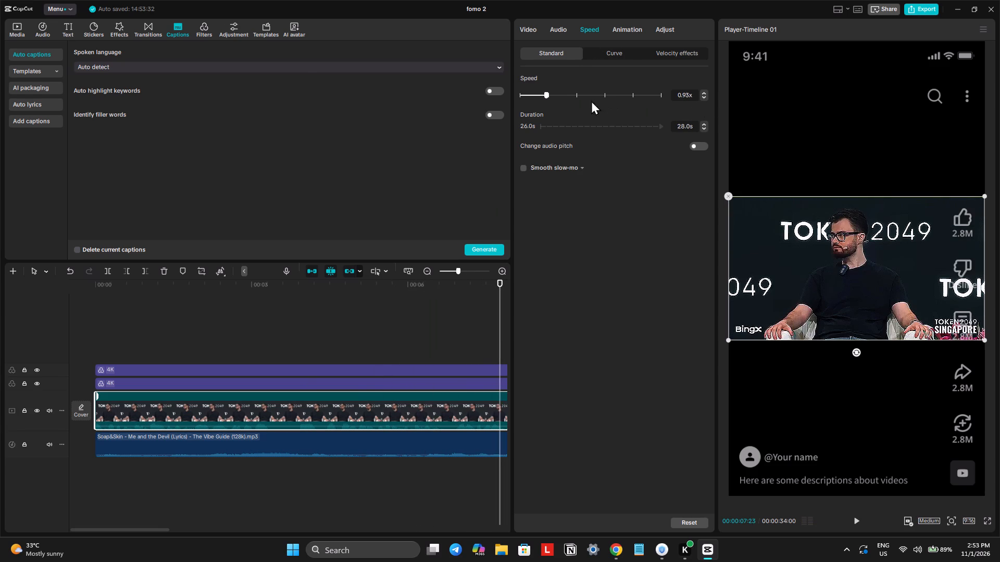
{"action": "left_click", "coordinate": [702, 94]}
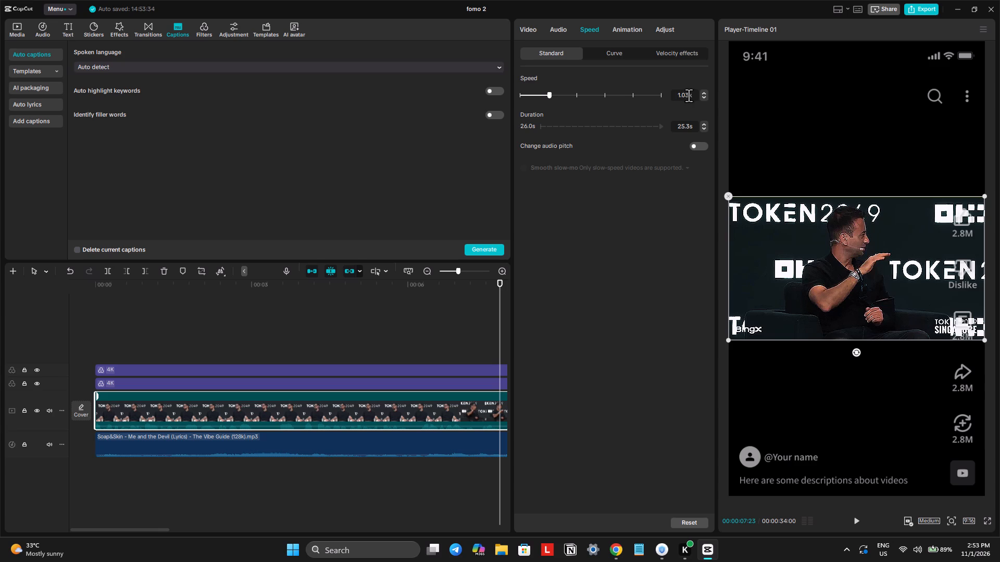
{"action": "left_click", "coordinate": [702, 98]}
{"action": "left_click", "coordinate": [706, 93]}
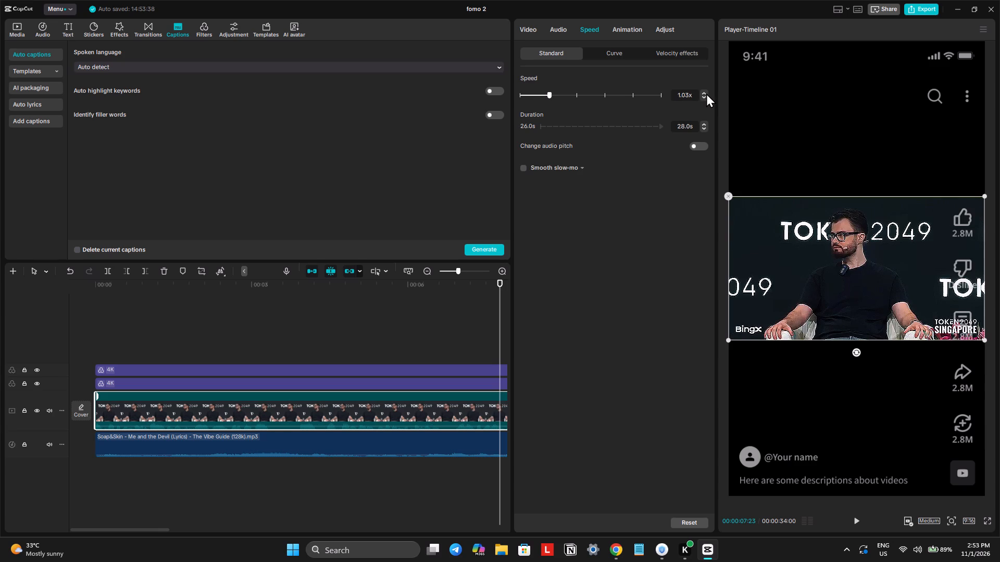
{"action": "left_click_drag", "start_coordinate": [135, 286], "coordinate": [0, 337]}
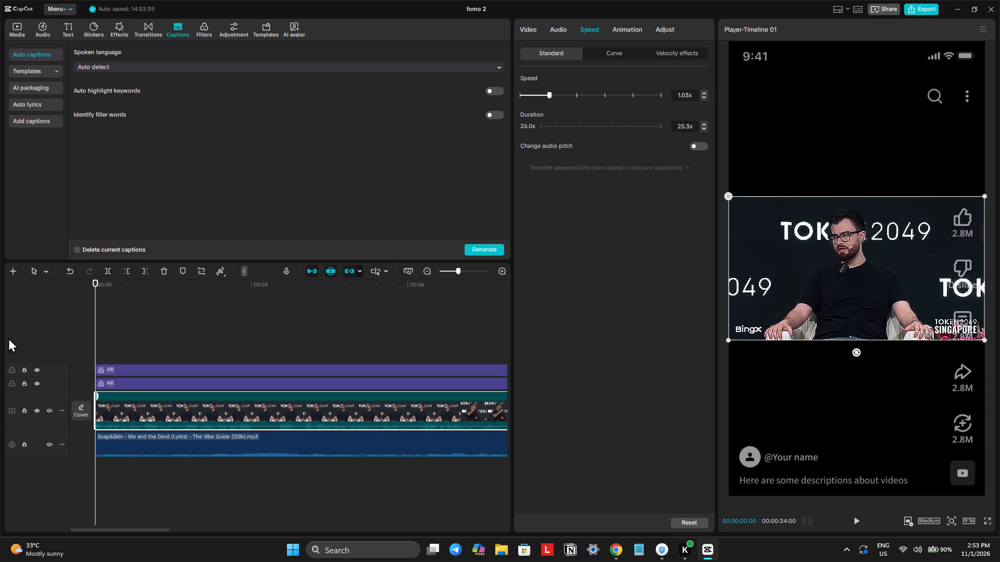
{"action": "key", "text": "space"}
{"action": "left_click", "coordinate": [705, 97]}
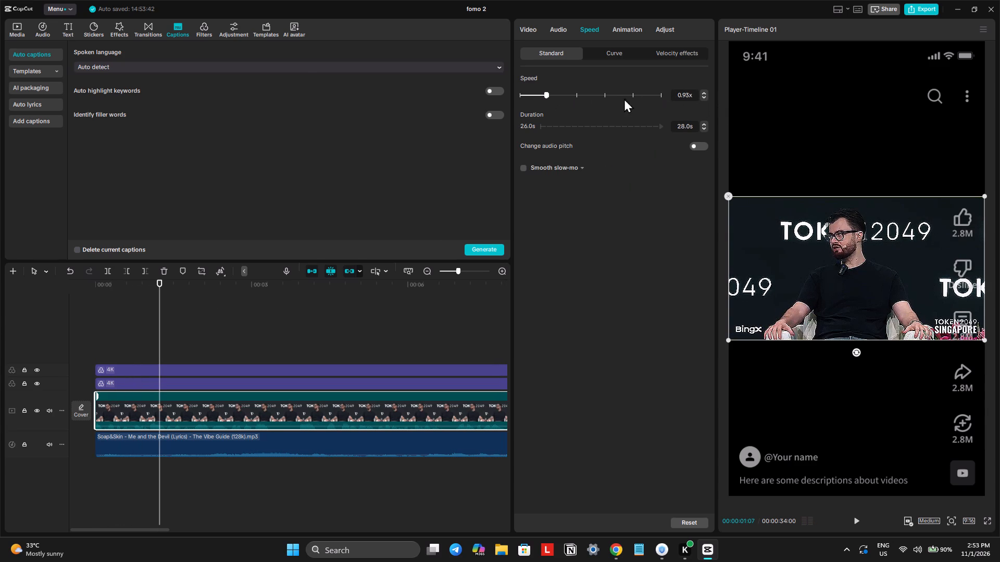
{"action": "left_click", "coordinate": [704, 94]}
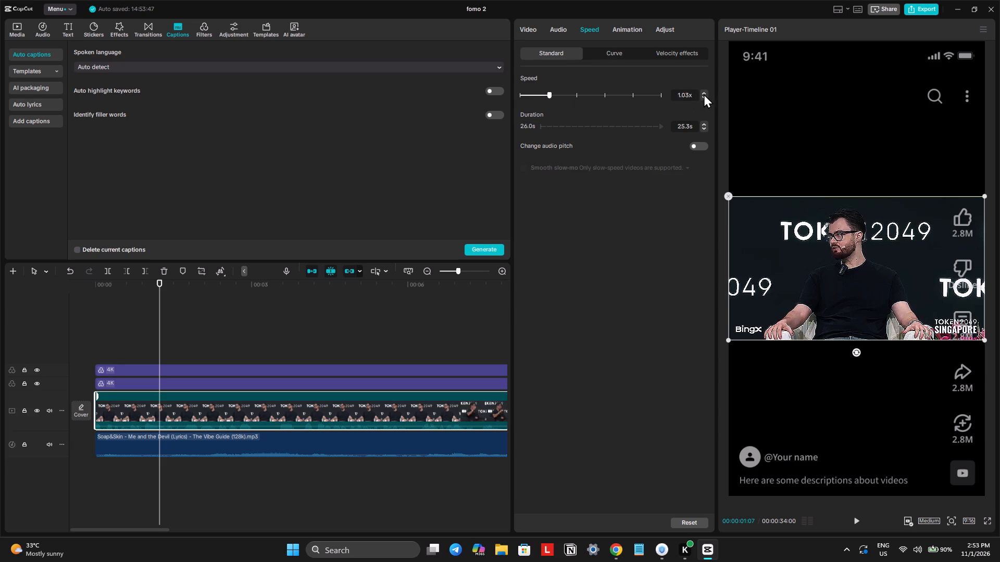
{"action": "key", "text": "space"}
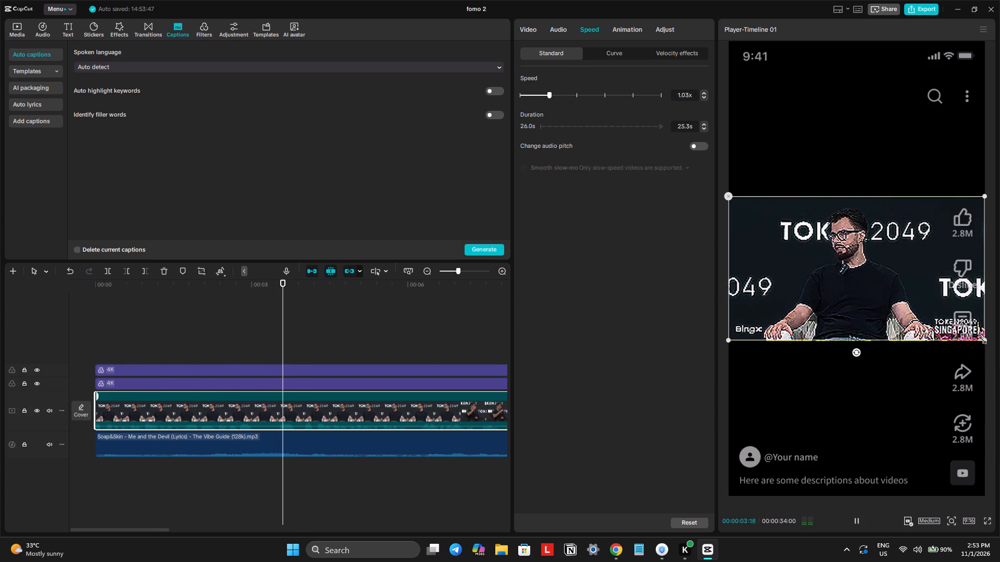
Enlarge the clip in the frame to 128% scale and play it from the start.
{"action": "left_click_drag", "start_coordinate": [981, 338], "coordinate": [999, 421]}
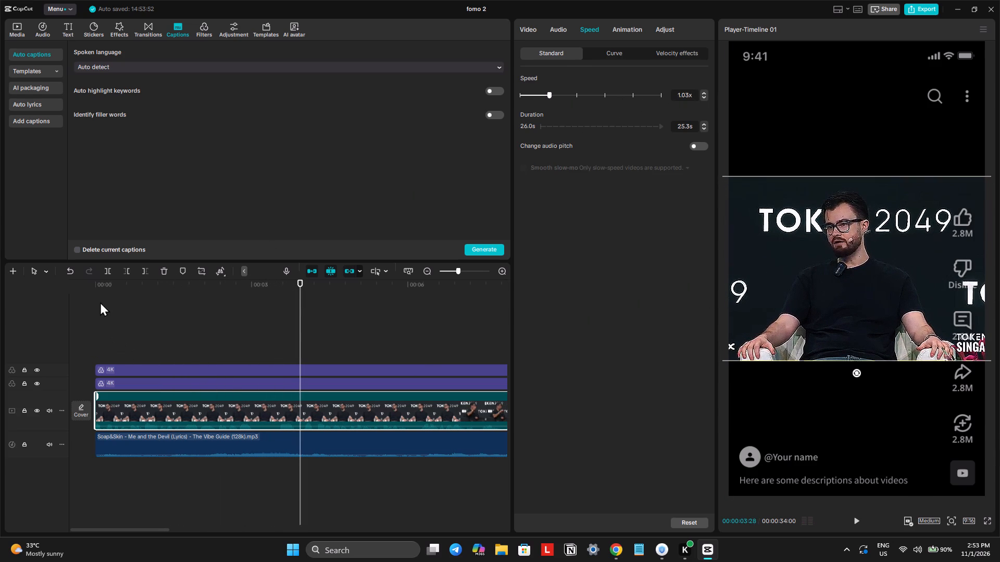
{"action": "left_click_drag", "start_coordinate": [105, 288], "coordinate": [0, 288]}
{"action": "key", "text": "space"}
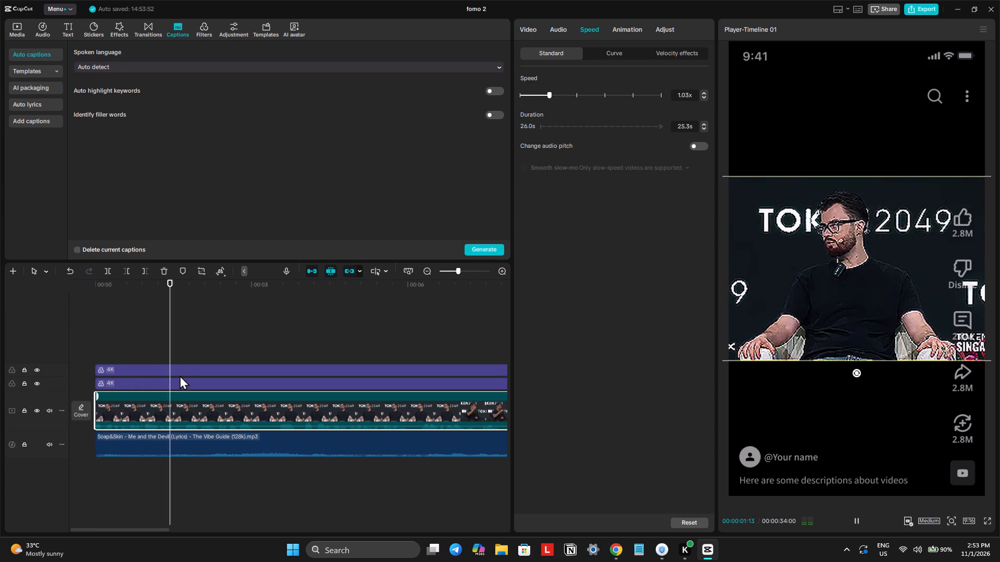
{"action": "key", "text": "space"}
Extract the clip's audio onto its own track.
{"action": "right_click", "coordinate": [257, 413]}
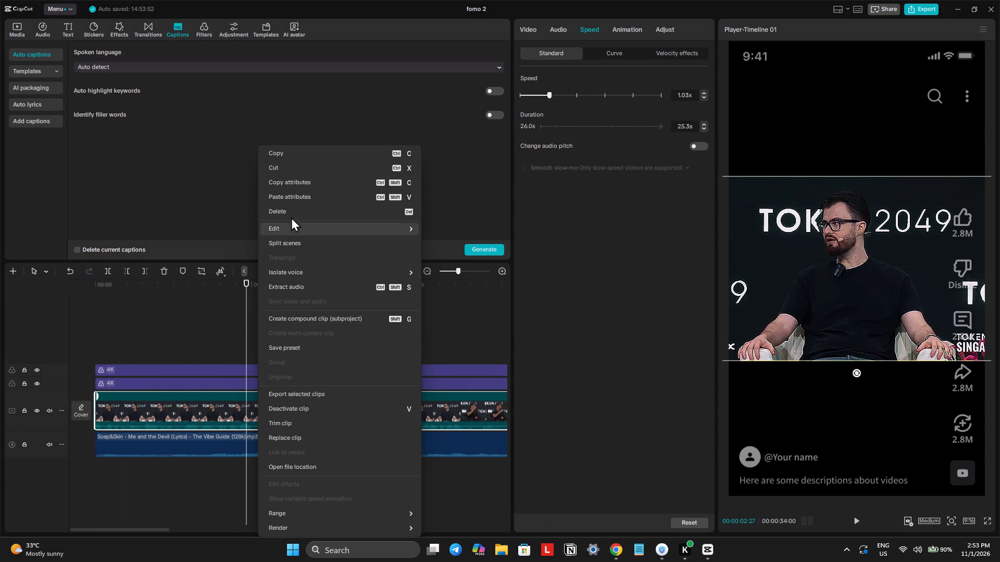
{"action": "left_click", "coordinate": [299, 292]}
Split both the video clip and its extracted audio at 00:00:03:02.
{"action": "key", "text": "space"}
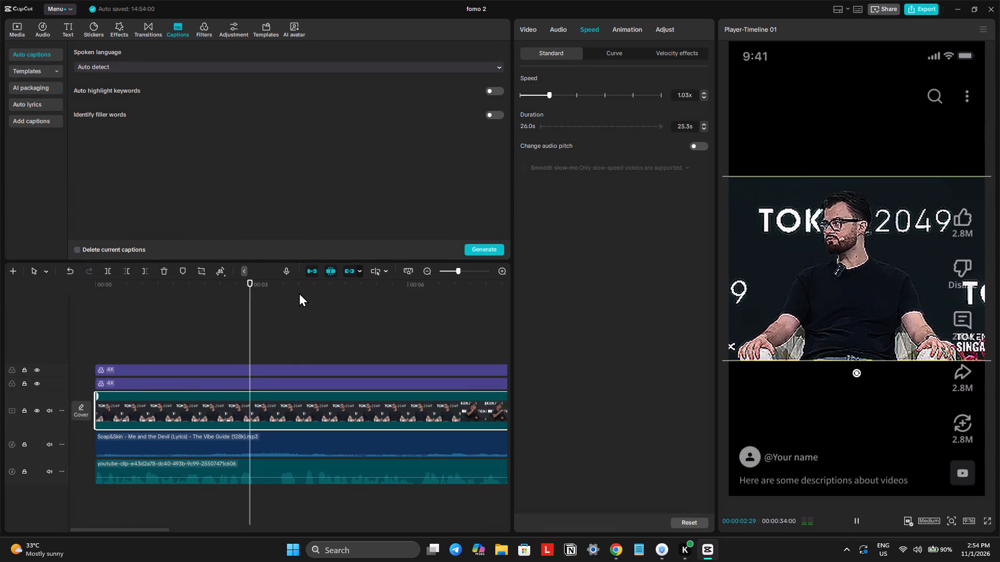
{"action": "key", "text": "space"}
{"action": "left_click", "coordinate": [255, 337]}
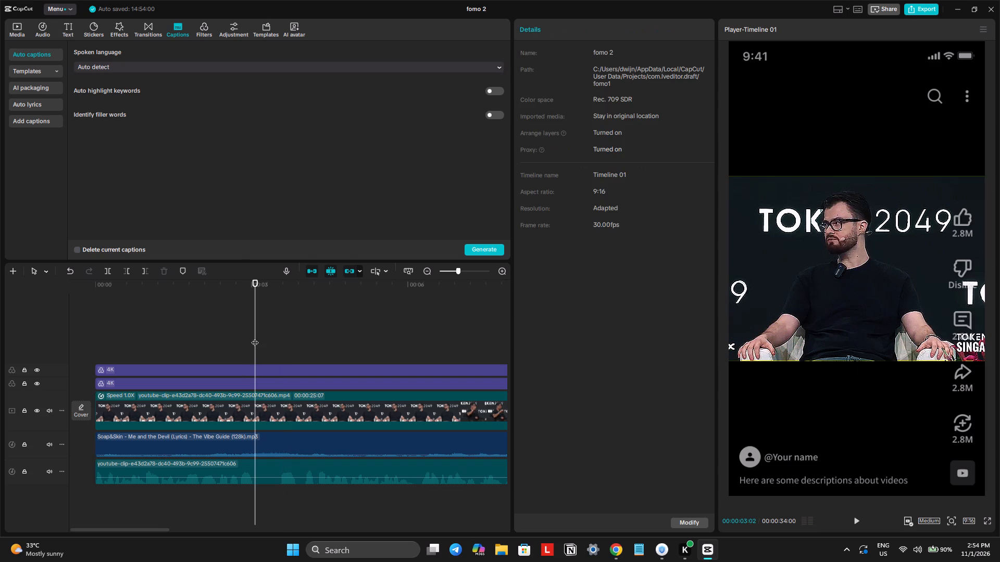
{"action": "left_click", "coordinate": [250, 413]}
{"action": "key", "text": "ctrl+b"}
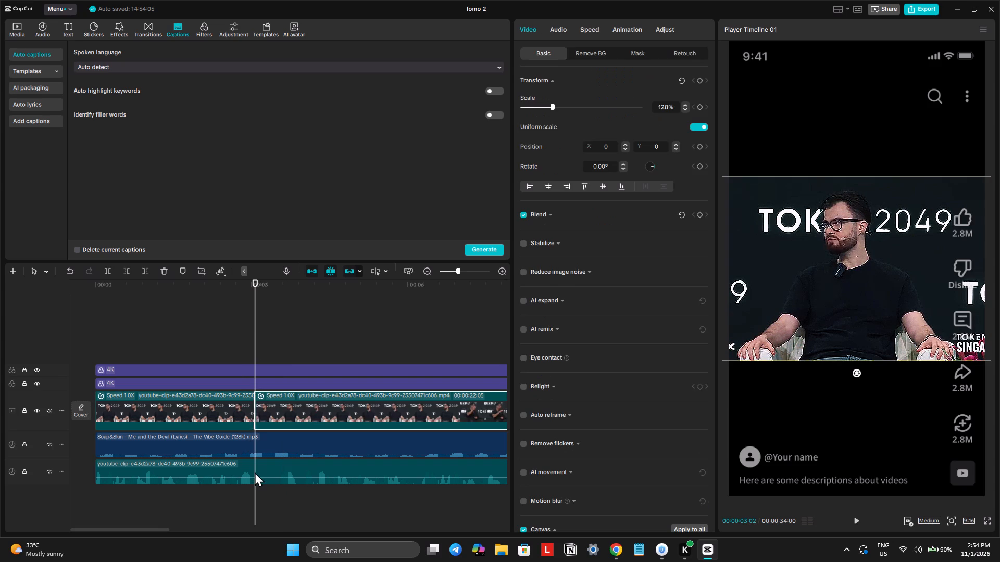
{"action": "left_click", "coordinate": [255, 472]}
{"action": "key", "text": "ctrl+b"}
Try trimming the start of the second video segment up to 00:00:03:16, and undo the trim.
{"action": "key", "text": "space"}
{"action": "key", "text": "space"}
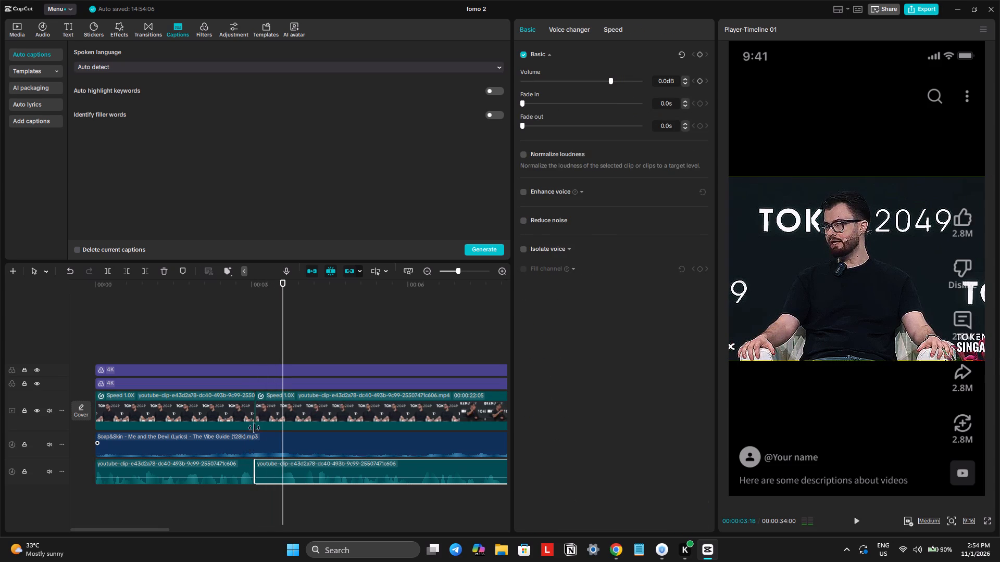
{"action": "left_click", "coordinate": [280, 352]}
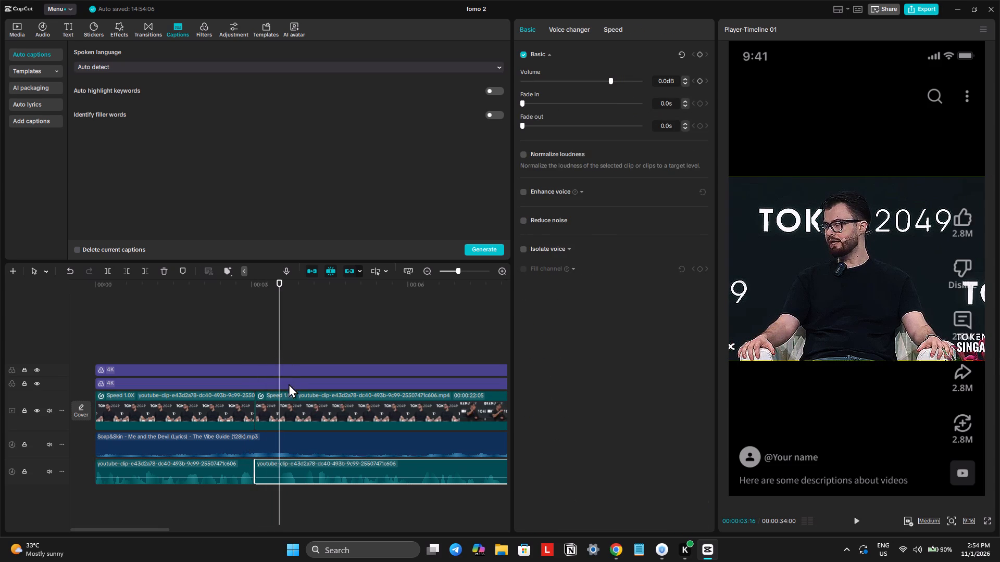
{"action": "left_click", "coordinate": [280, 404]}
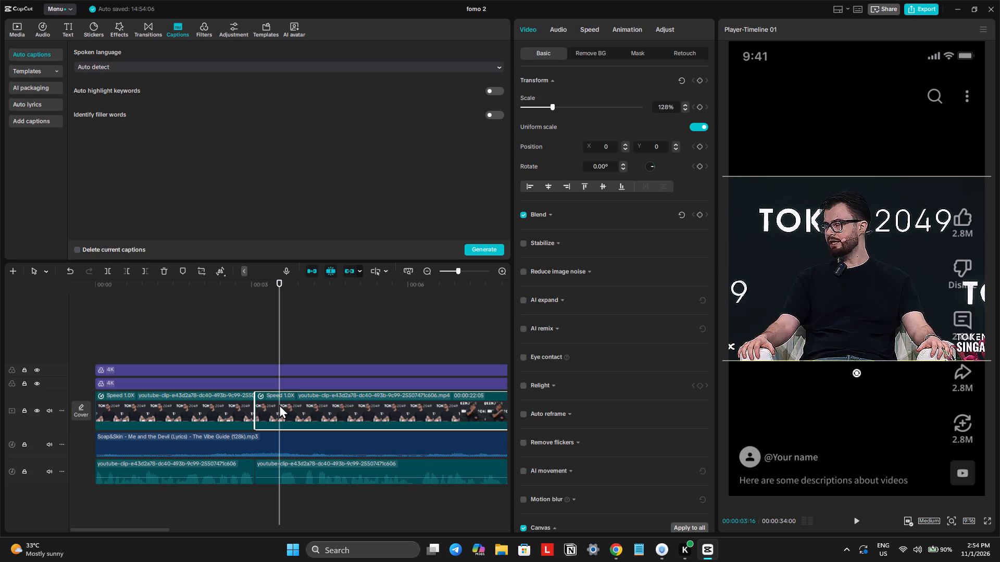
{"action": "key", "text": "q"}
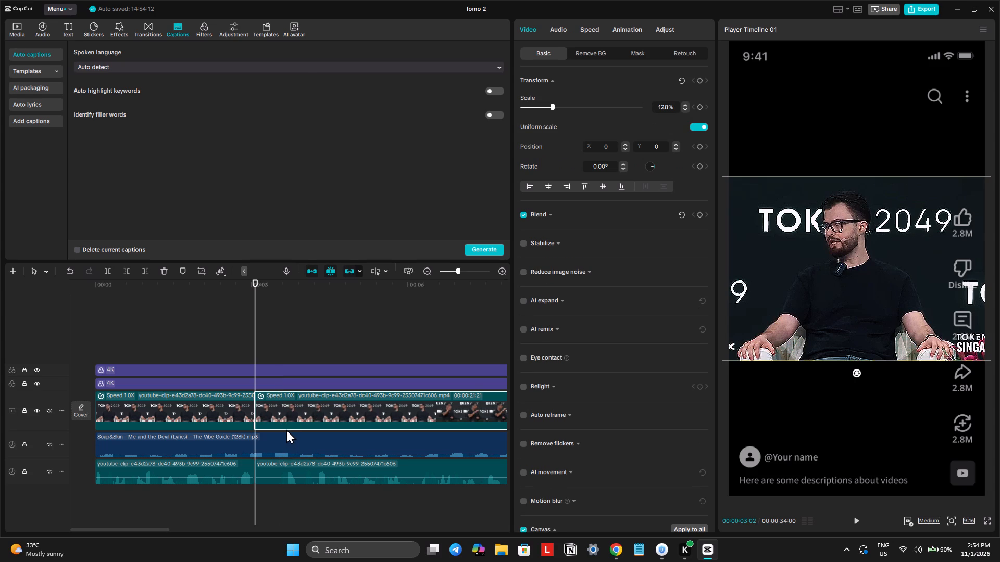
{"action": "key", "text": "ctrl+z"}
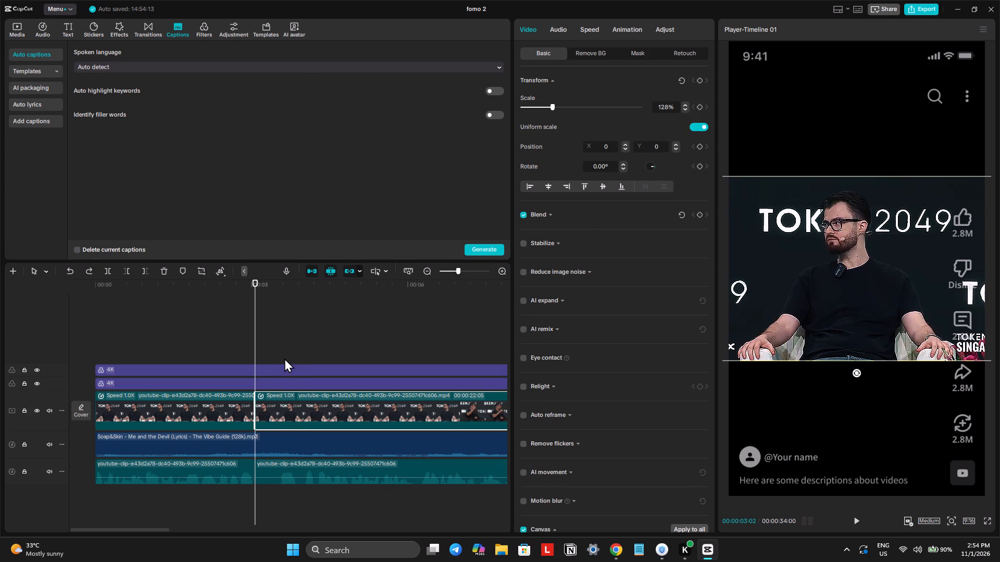
Trim the start of the second extracted-audio segment and of the second video segment up to 00:00:03:15.
{"action": "left_click", "coordinate": [284, 358]}
{"action": "left_click_drag", "start_coordinate": [284, 358], "coordinate": [278, 368]}
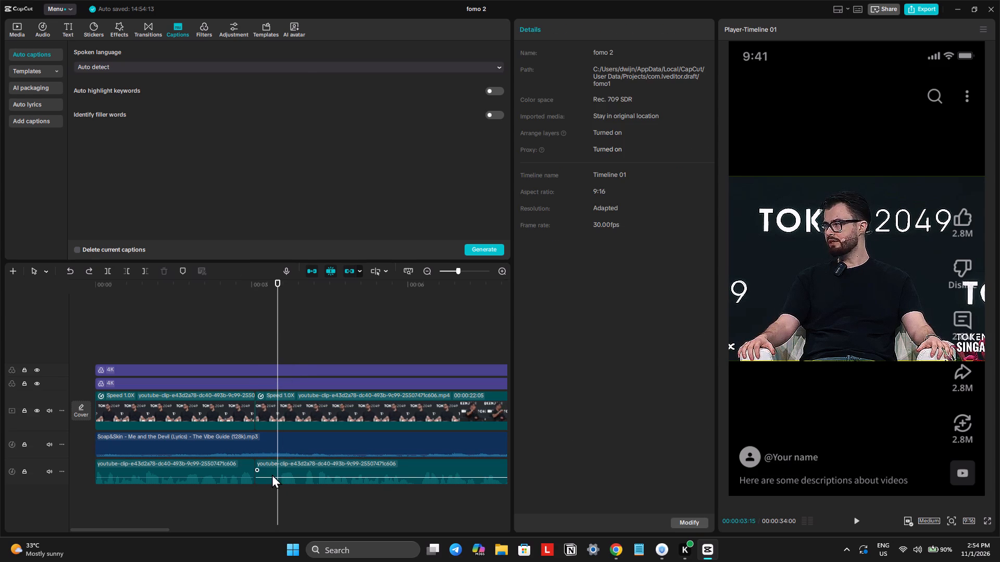
{"action": "left_click", "coordinate": [272, 467]}
{"action": "key", "text": "q"}
{"action": "left_click", "coordinate": [293, 411]}
{"action": "key", "text": "q"}
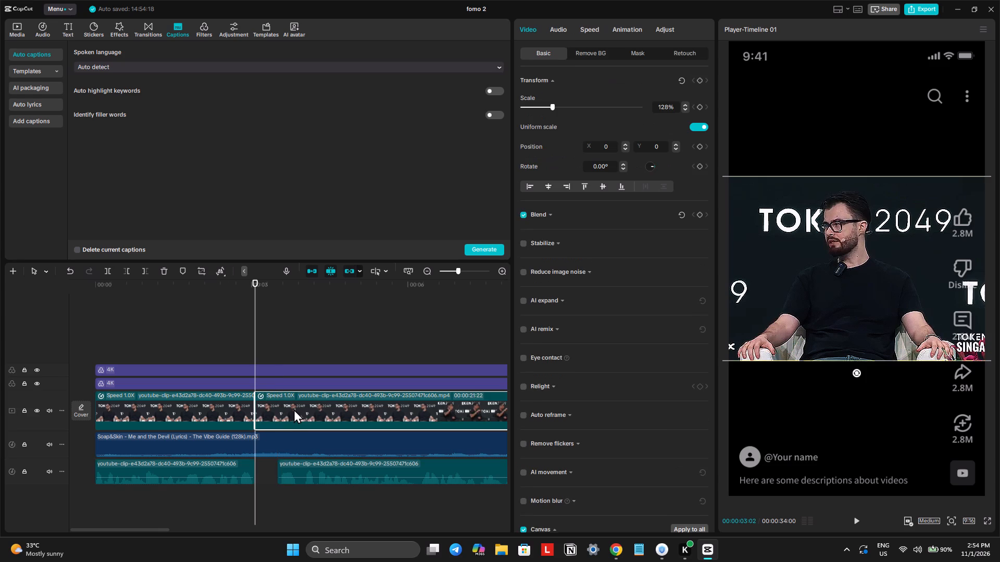
Move the second extracted-audio segment back against the first one, closing the gap at 00:00:03:02.
{"action": "left_click", "coordinate": [289, 462]}
{"action": "left_click_drag", "start_coordinate": [289, 462], "coordinate": [270, 462]}
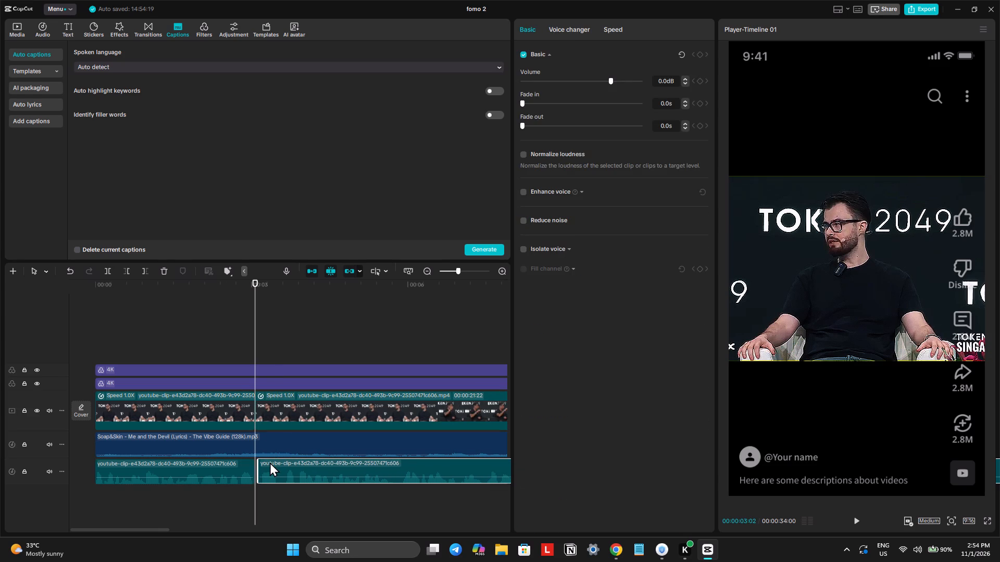
{"action": "left_click_drag", "start_coordinate": [270, 462], "coordinate": [267, 462]}
{"action": "left_click", "coordinate": [267, 462]}
Play the edit from just before the first cut to review the join and look for the next part to cut.
{"action": "left_click", "coordinate": [235, 359]}
{"action": "key", "text": "space"}
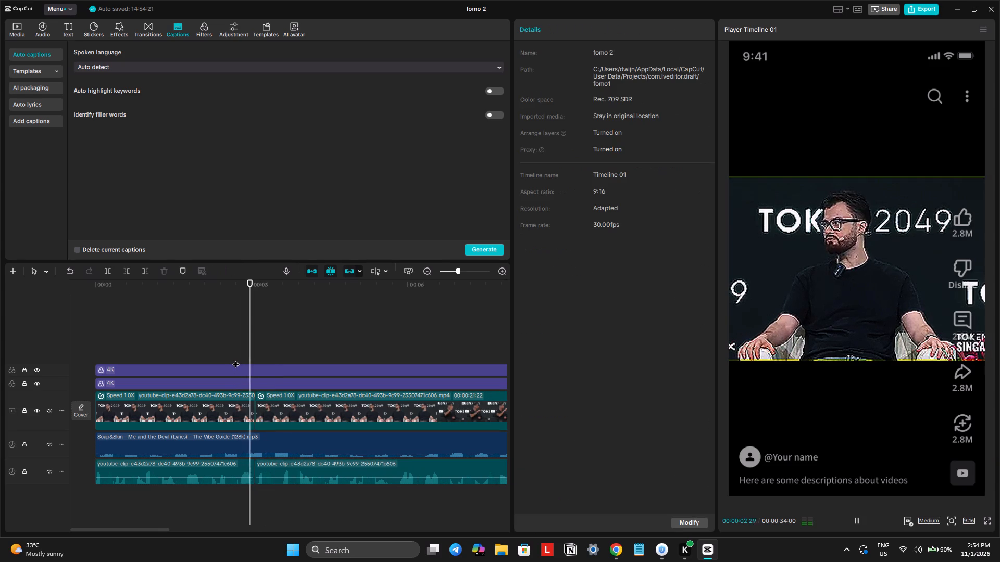
{"action": "scroll", "coordinate": [331, 453], "scroll_direction": "left", "scroll_amount": 1}
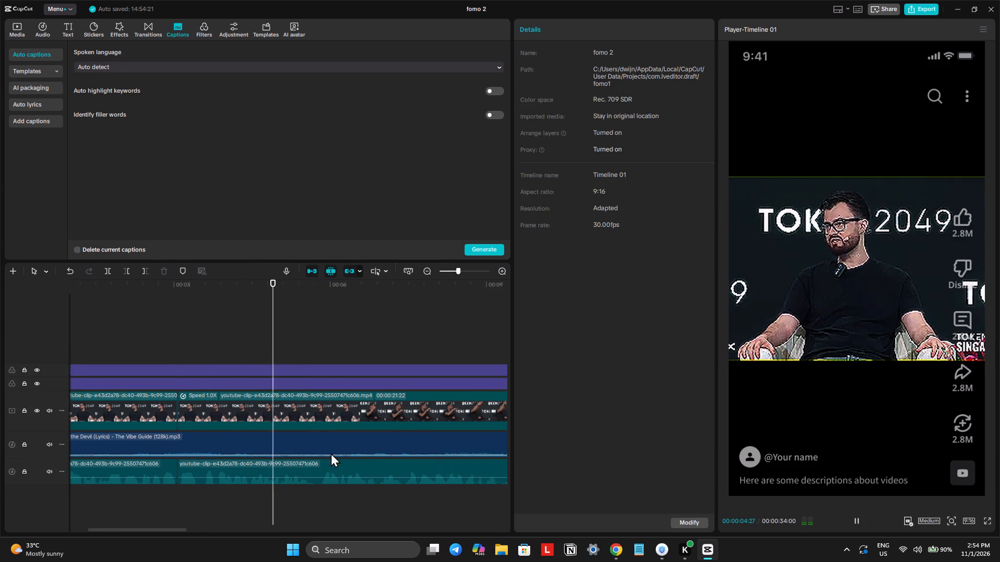
{"action": "scroll", "coordinate": [331, 453], "scroll_direction": "left", "scroll_amount": 2}
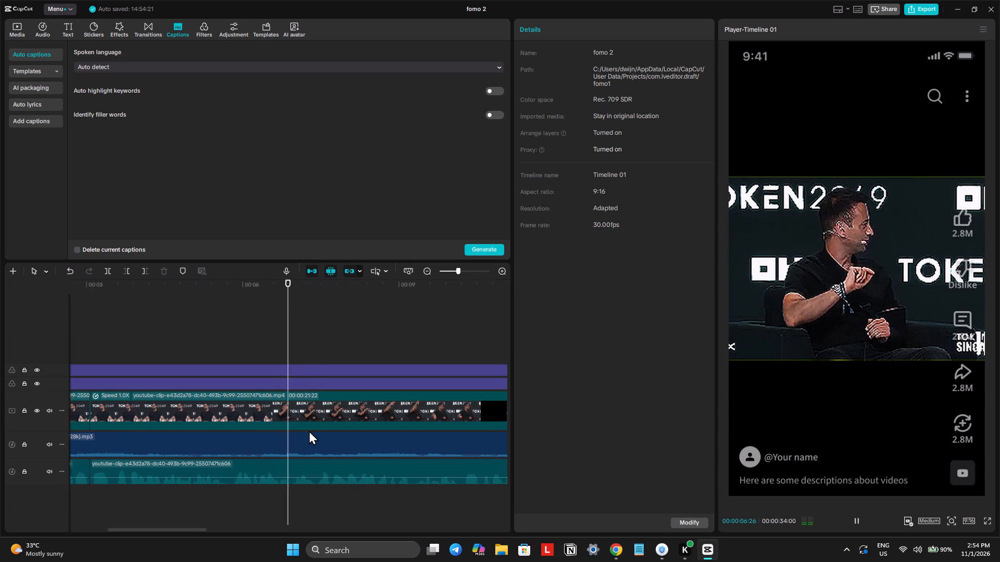
{"action": "scroll", "coordinate": [309, 430], "scroll_direction": "left", "scroll_amount": 1}
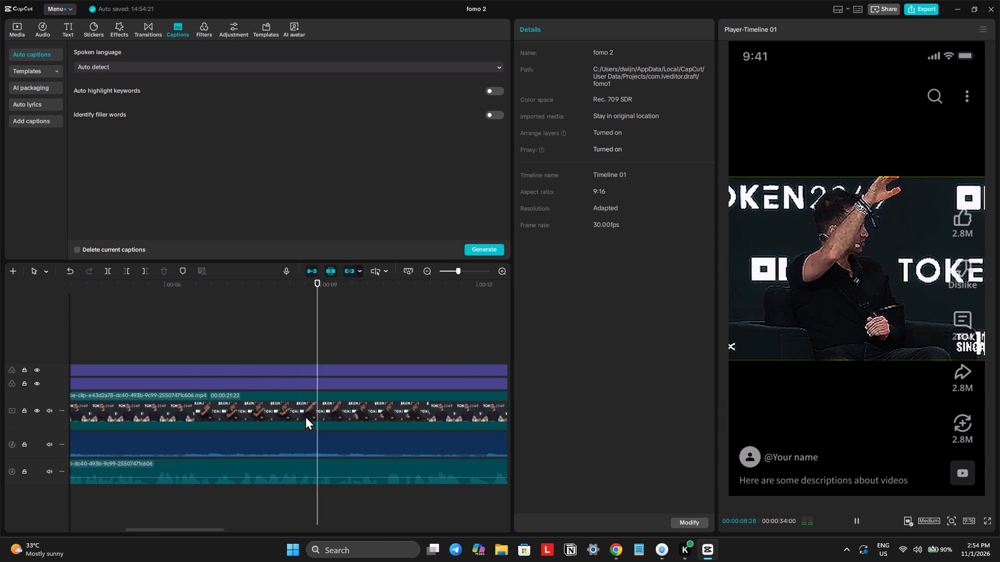
{"action": "key", "text": "space"}
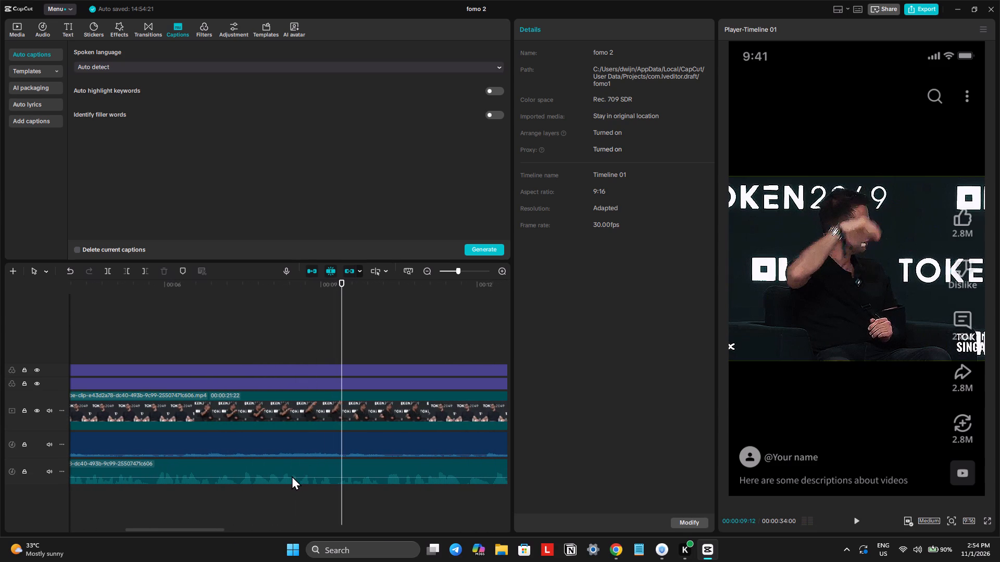
{"action": "key", "text": "space"}
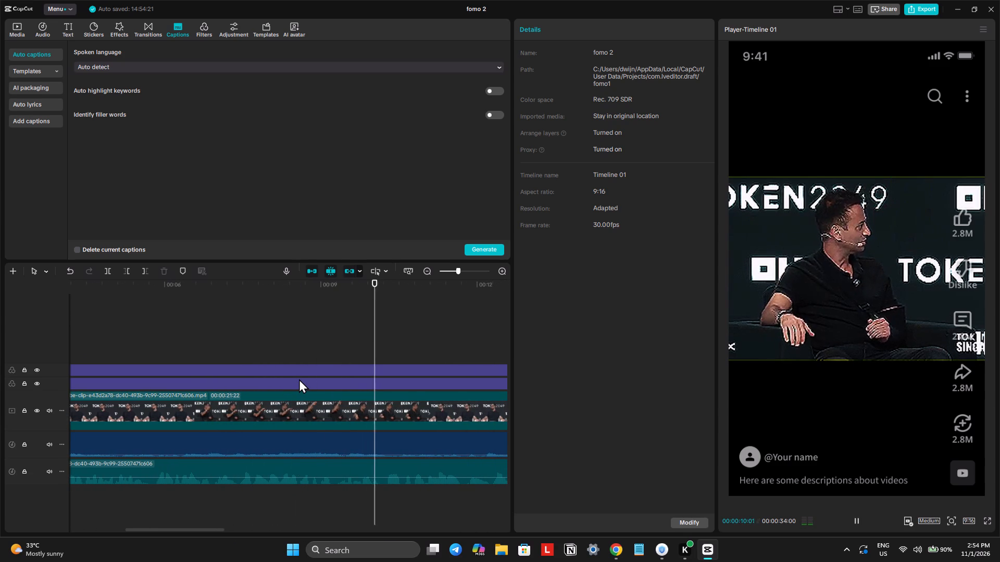
{"action": "scroll", "coordinate": [299, 379], "scroll_direction": "left", "scroll_amount": 2}
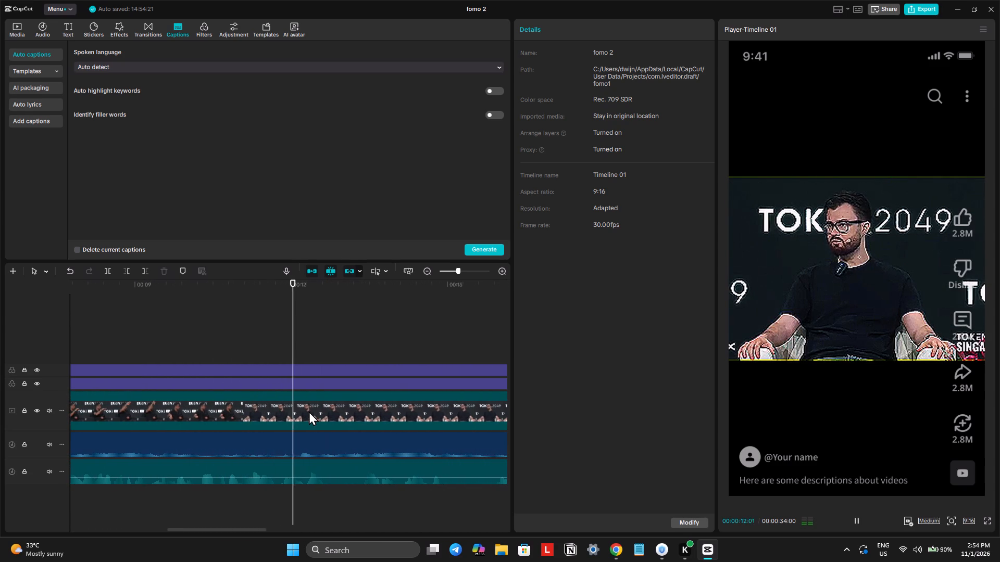
{"action": "key", "text": "space"}
Split both the video clip and its extracted audio at 00:00:12:18.
{"action": "left_click", "coordinate": [319, 353]}
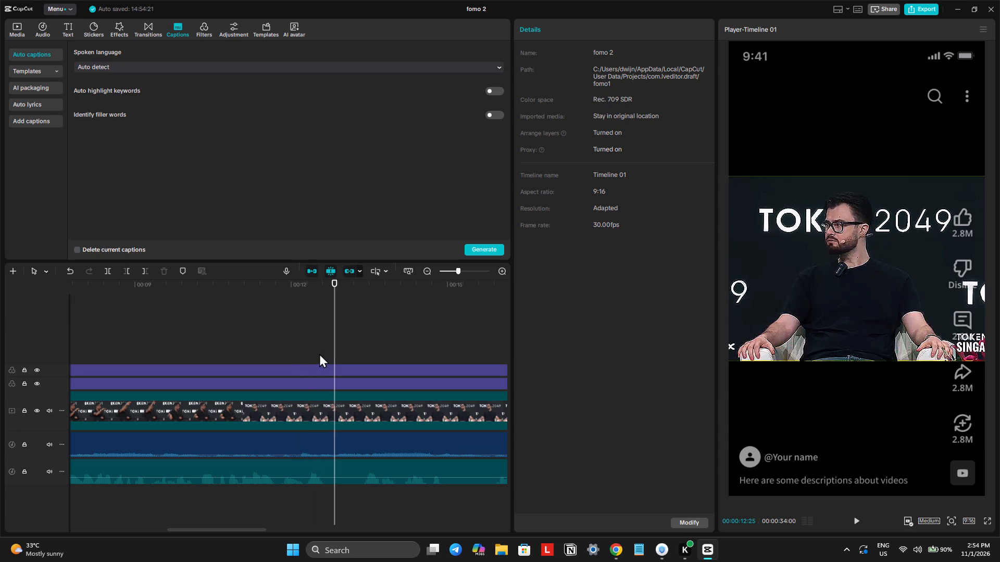
{"action": "left_click", "coordinate": [319, 353]}
{"action": "left_click_drag", "start_coordinate": [319, 347], "coordinate": [323, 354]}
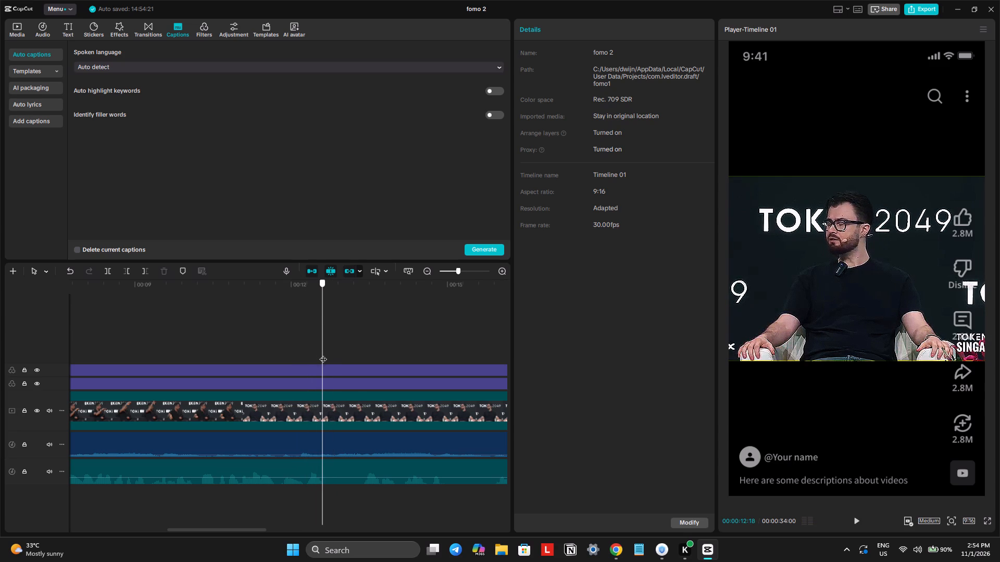
{"action": "left_click_drag", "start_coordinate": [323, 354], "coordinate": [323, 355]}
{"action": "left_click", "coordinate": [319, 417]}
{"action": "key", "text": "ctrl+b"}
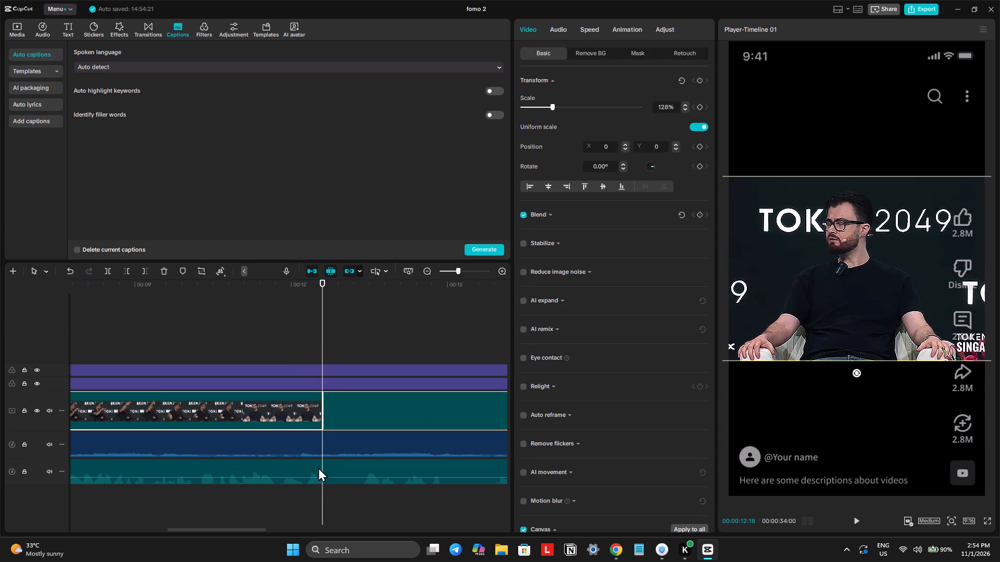
{"action": "left_click", "coordinate": [317, 470]}
{"action": "key", "text": "ctrl+b"}
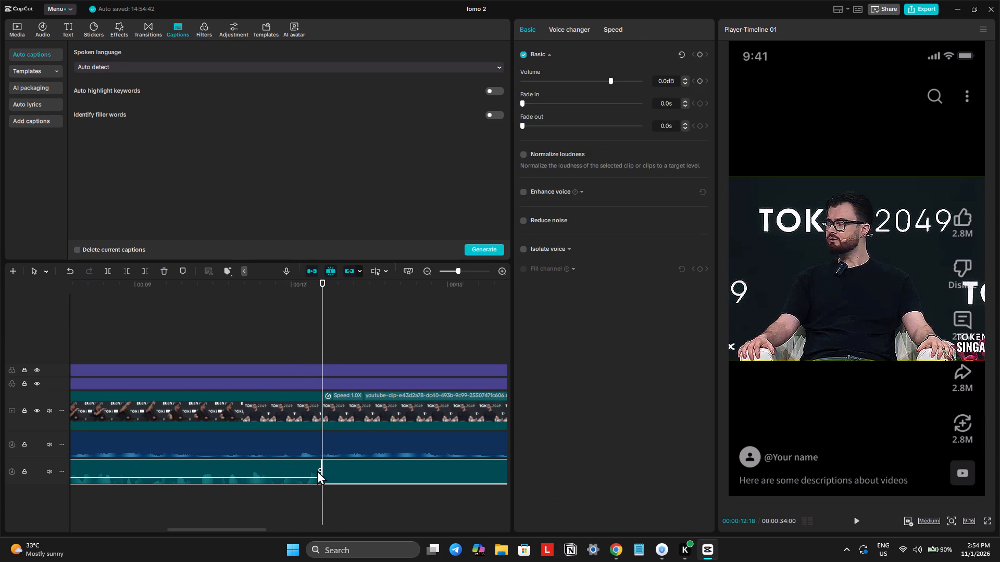
Trim the start of the third extracted-audio segment and of the third video segment up to 00:00:13:11.
{"action": "key", "text": "space"}
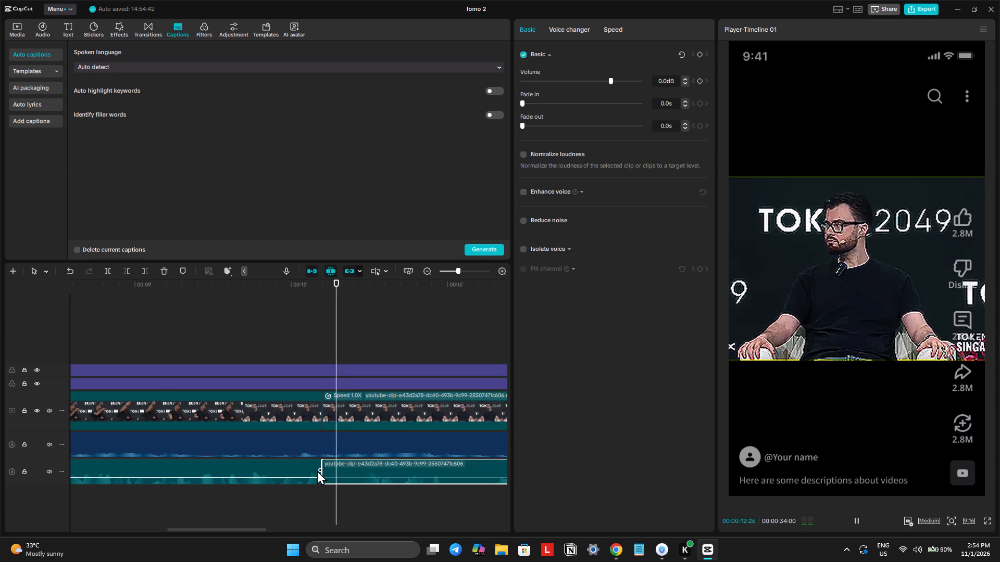
{"action": "key", "text": "space"}
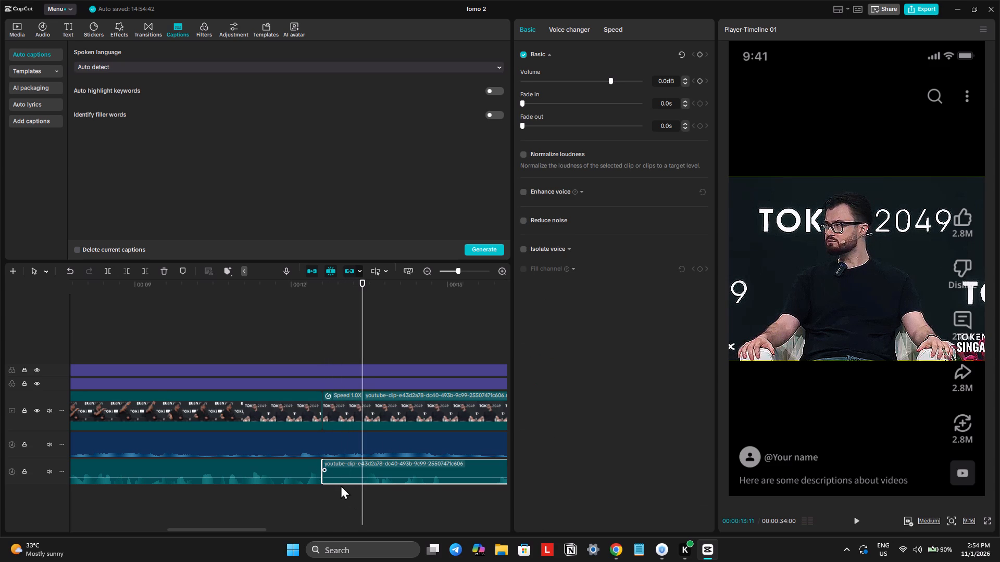
{"action": "key", "text": "q"}
{"action": "left_click", "coordinate": [369, 415]}
{"action": "key", "text": "q"}
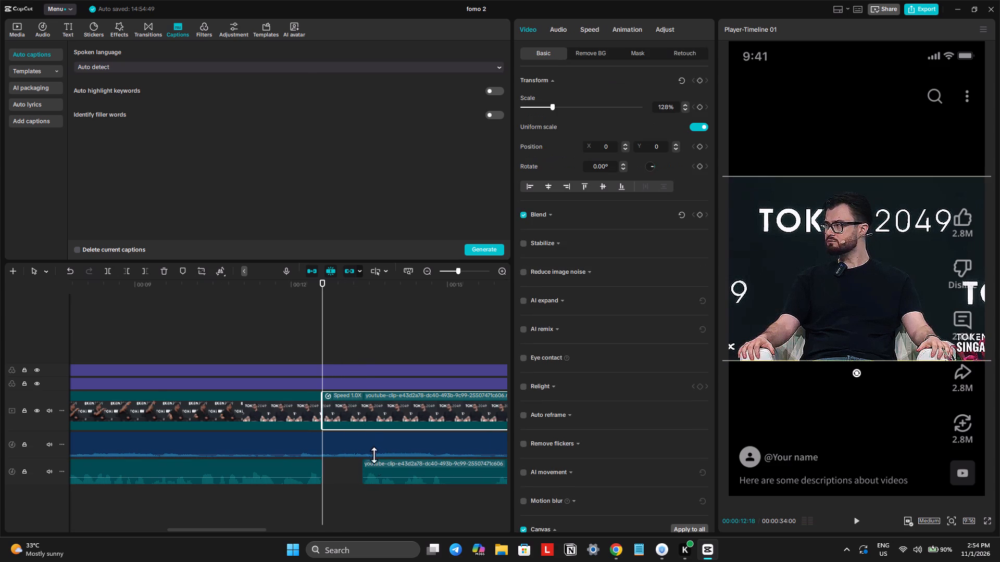
Move the third extracted-audio segment back against the second one, closing the gap at 00:00:12:18.
{"action": "left_click", "coordinate": [378, 470]}
{"action": "left_click_drag", "start_coordinate": [378, 469], "coordinate": [340, 473]}
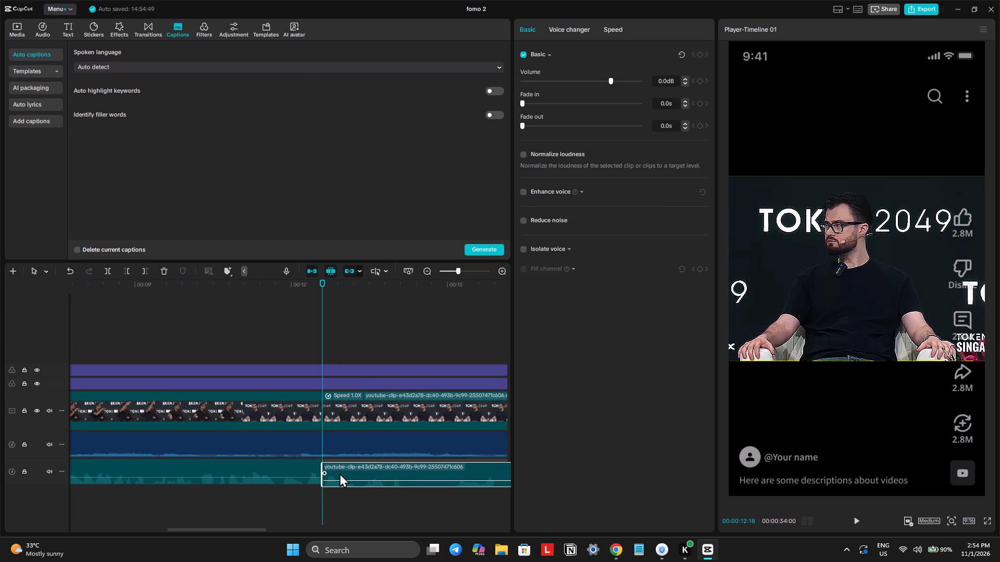
{"action": "left_click_drag", "start_coordinate": [340, 473], "coordinate": [340, 472]}
Split both the third video segment and its extracted audio at 00:00:14:04.
{"action": "key", "text": "space"}
{"action": "scroll", "coordinate": [355, 482], "scroll_direction": "left", "scroll_amount": 1}
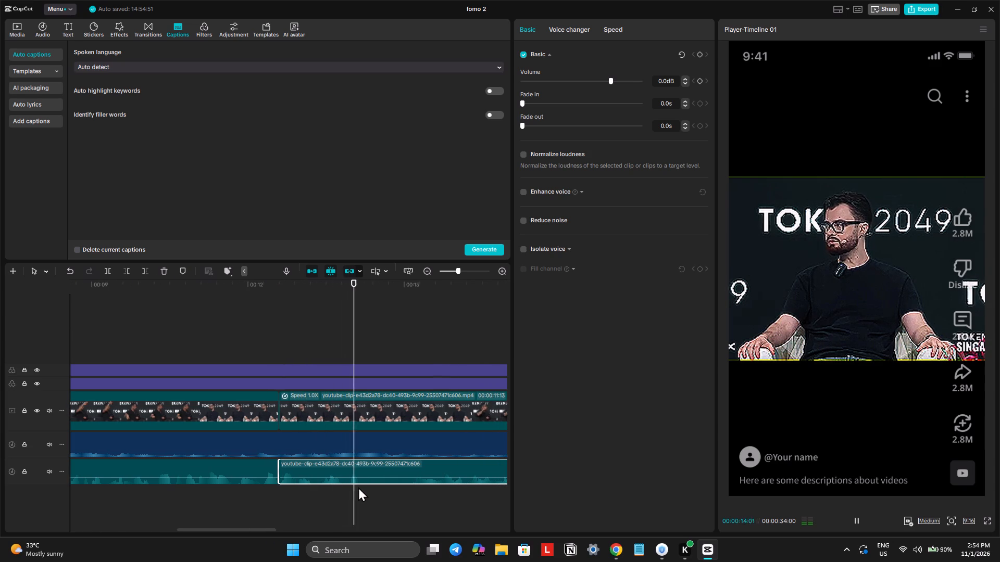
{"action": "left_click", "coordinate": [364, 338]}
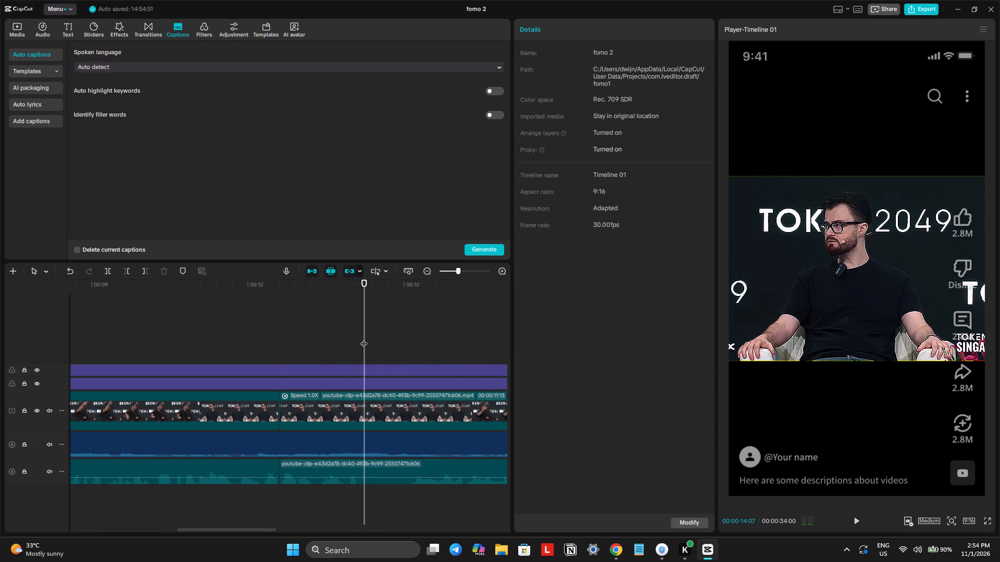
{"action": "left_click_drag", "start_coordinate": [364, 338], "coordinate": [359, 347]}
{"action": "left_click", "coordinate": [363, 418]}
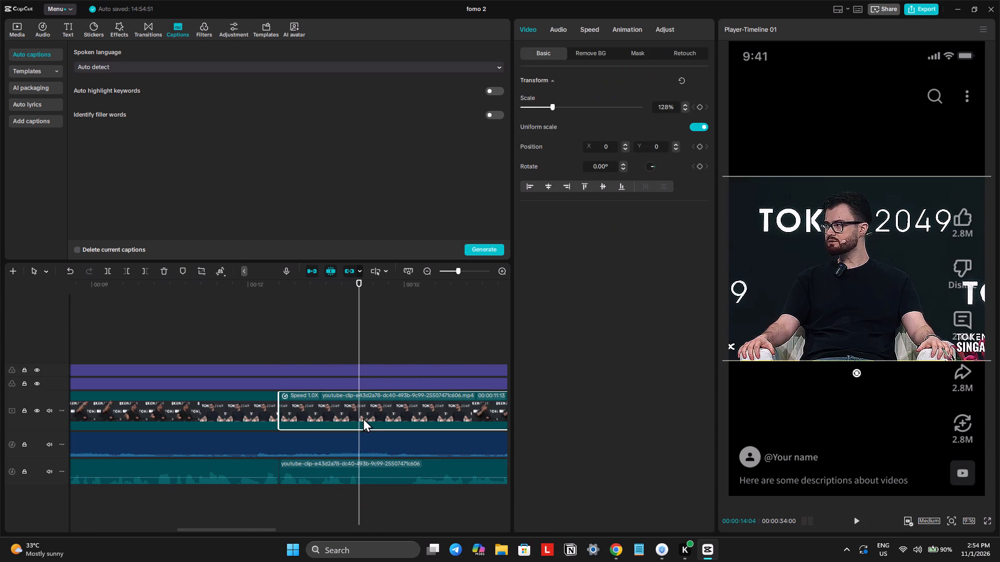
{"action": "key", "text": "ctrl+b"}
{"action": "left_click", "coordinate": [356, 477]}
{"action": "key", "text": "ctrl+b"}
Trim the start of the fourth extracted-audio segment and of the fourth video segment up to 00:00:15:04.
{"action": "key", "text": "space"}
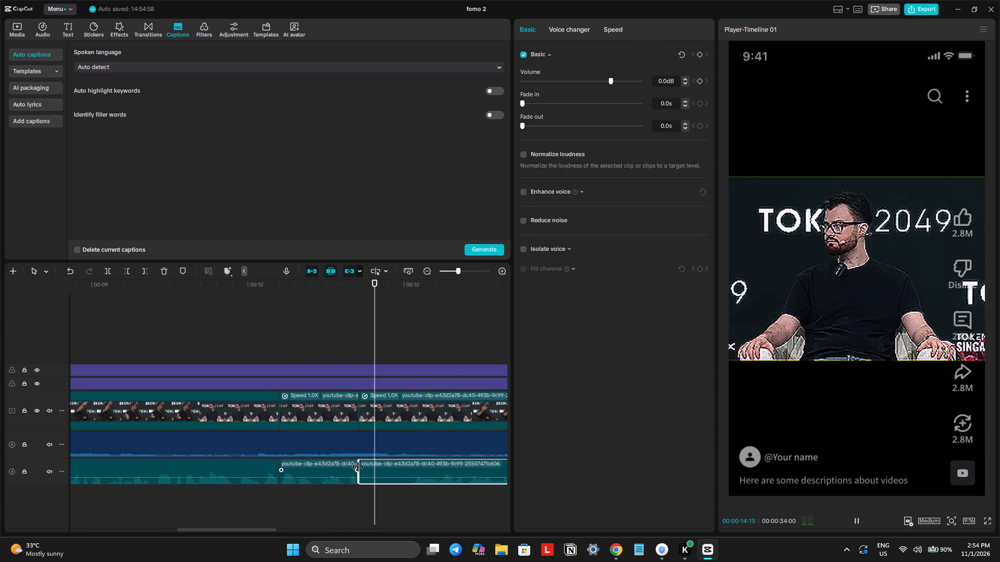
{"action": "key", "text": "space"}
{"action": "key", "text": "q"}
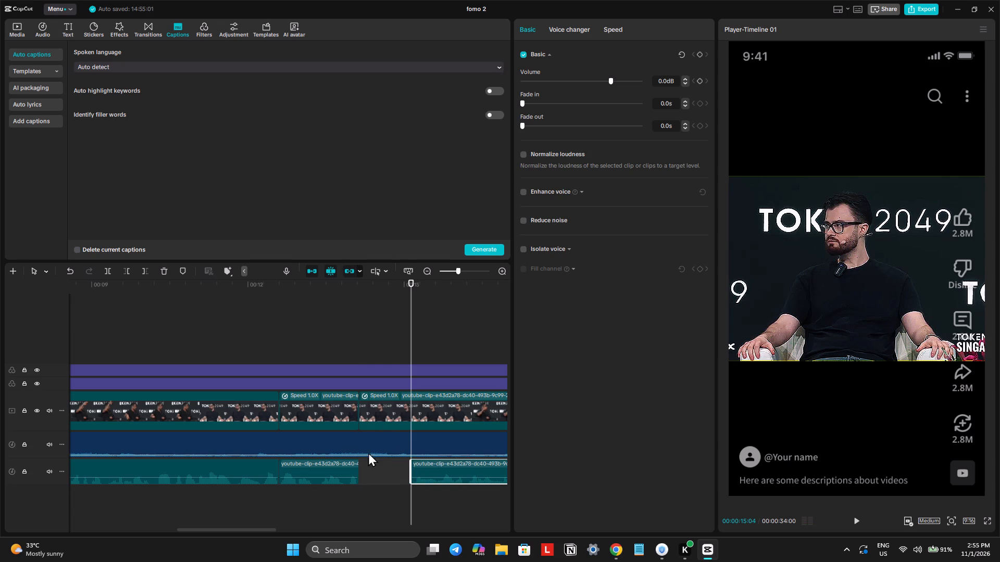
{"action": "key", "text": "ctrl+z"}
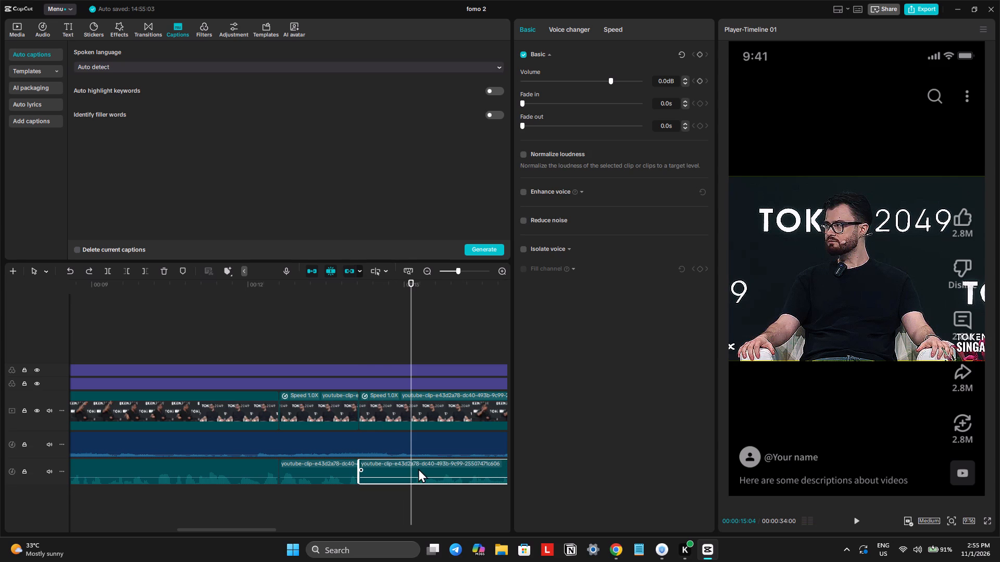
{"action": "left_click", "coordinate": [418, 468]}
{"action": "key", "text": "q"}
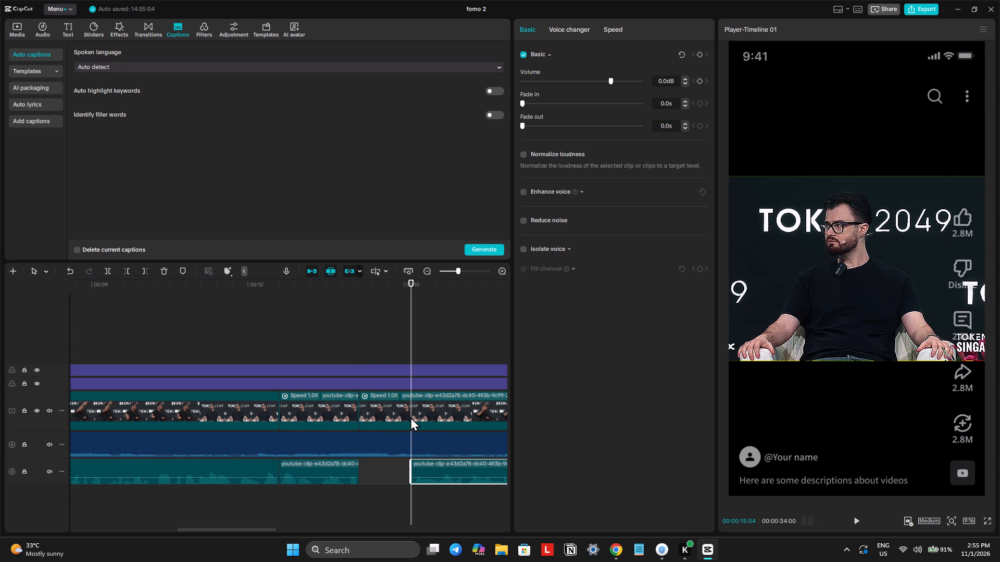
{"action": "left_click", "coordinate": [410, 417]}
{"action": "key", "text": "q"}
Move the fourth extracted-audio segment back against the third one, closing the gap at 00:00:14:04.
{"action": "left_click", "coordinate": [432, 477]}
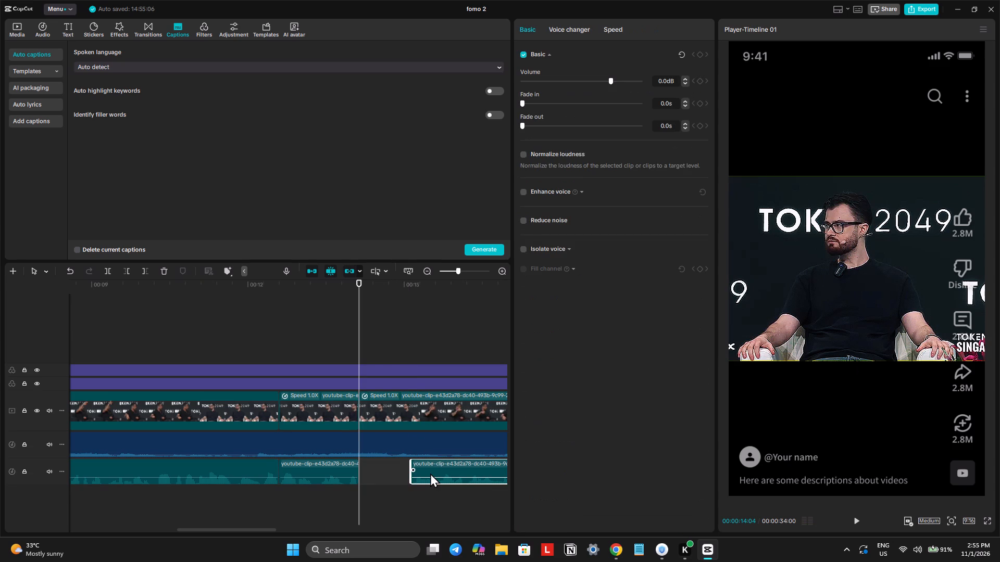
{"action": "left_click_drag", "start_coordinate": [430, 473], "coordinate": [379, 472]}
Cut off the end of every track at 00:00:21:29, including the 4K overlays and the background music.
{"action": "key", "text": "space"}
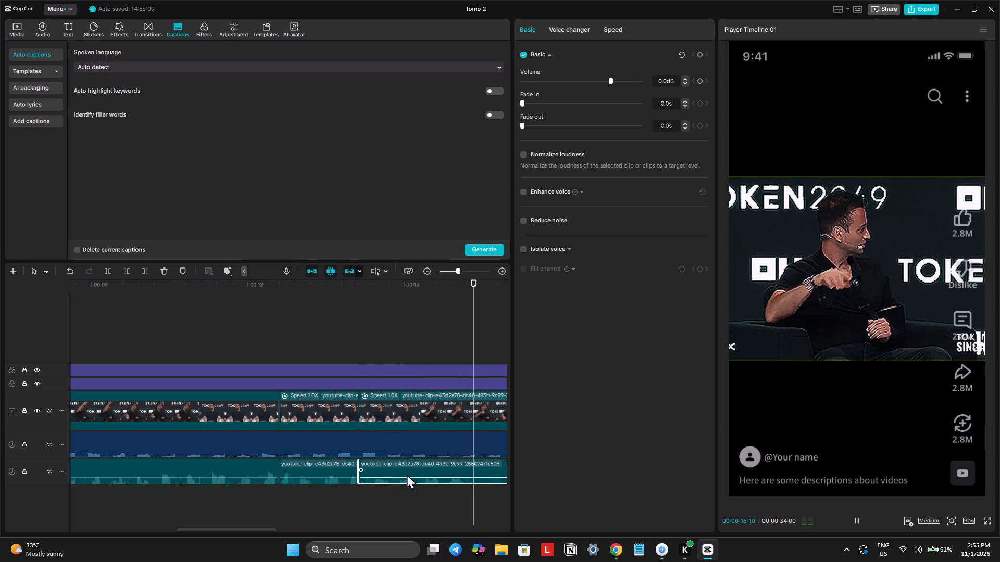
{"action": "scroll", "coordinate": [408, 479], "scroll_direction": "left", "scroll_amount": 1}
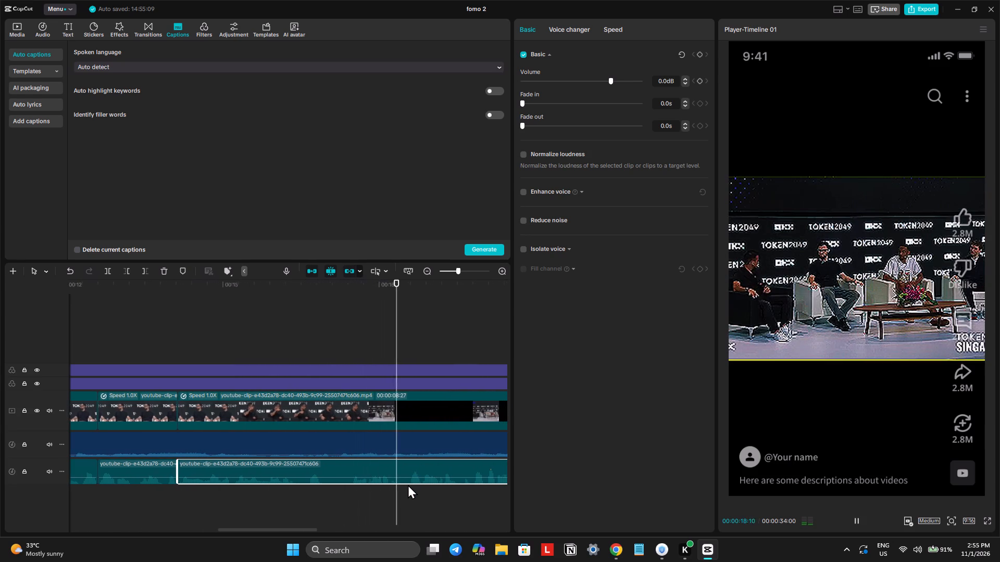
{"action": "scroll", "coordinate": [408, 484], "scroll_direction": "left", "scroll_amount": 2}
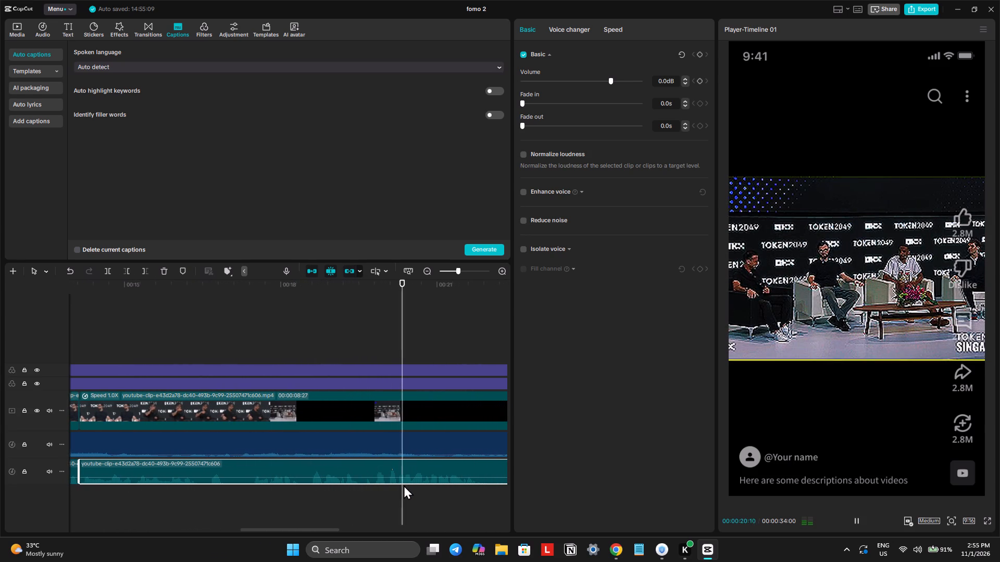
{"action": "scroll", "coordinate": [404, 485], "scroll_direction": "left", "scroll_amount": 1}
{"action": "key", "text": "space"}
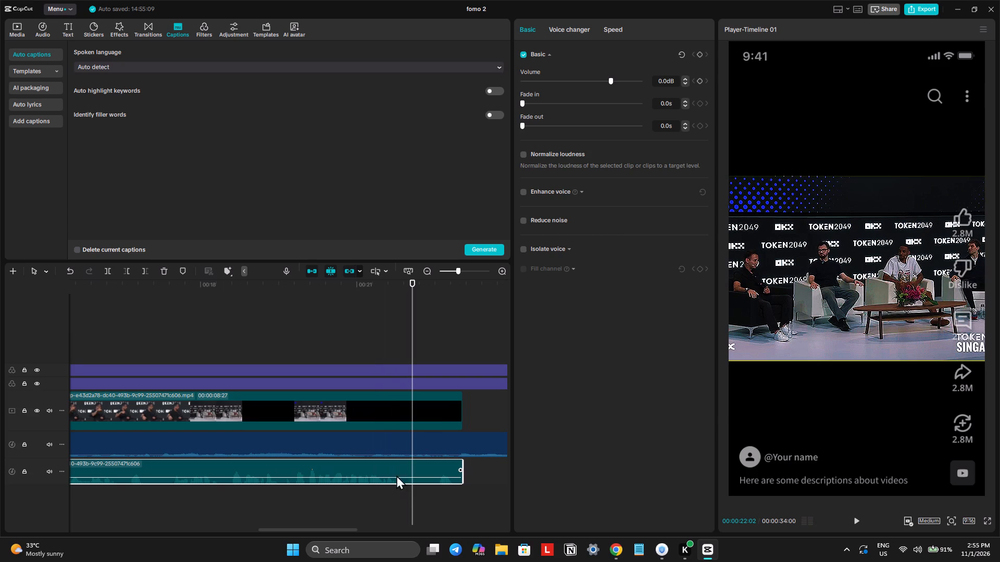
{"action": "left_click", "coordinate": [407, 340]}
{"action": "key", "text": "ctrl+a"}
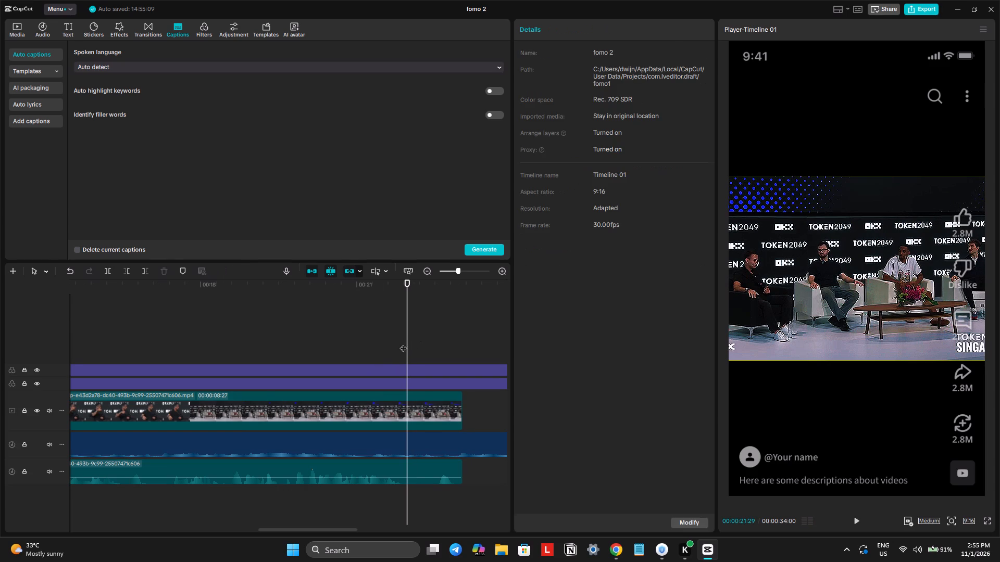
{"action": "key", "text": "w"}
{"action": "key", "text": "space"}
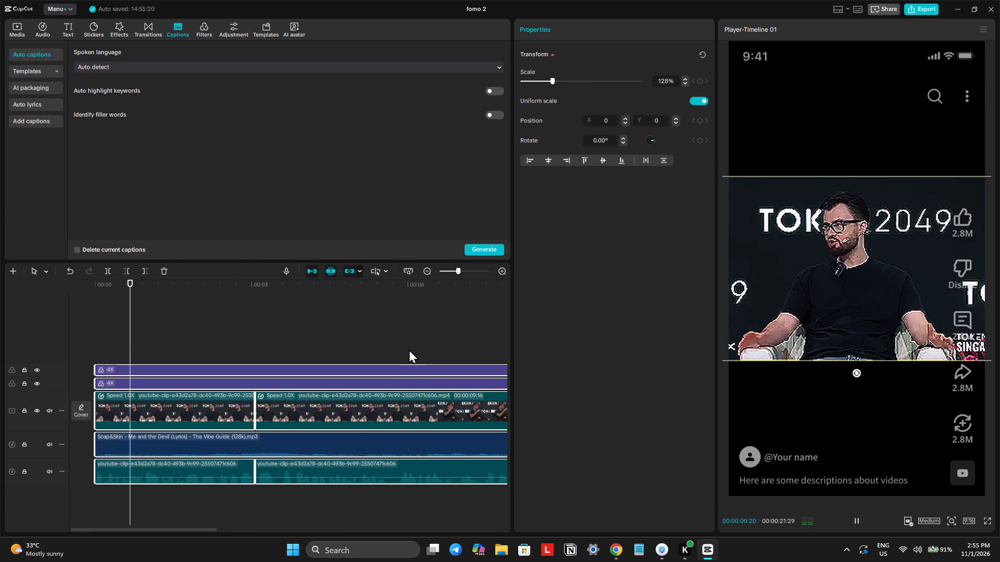
{"action": "key", "text": "space"}
Fit the whole timeline in view and raise the volume of all four extracted-audio segments to 8.0 dB.
{"action": "left_click", "coordinate": [410, 273]}
{"action": "left_click", "coordinate": [168, 503]}
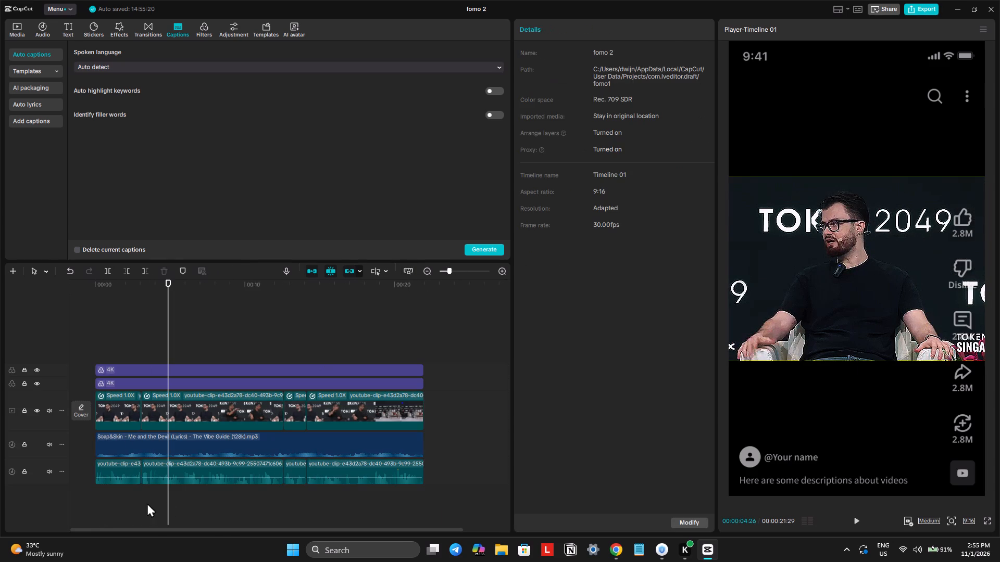
{"action": "left_click_drag", "start_coordinate": [102, 502], "coordinate": [393, 479]}
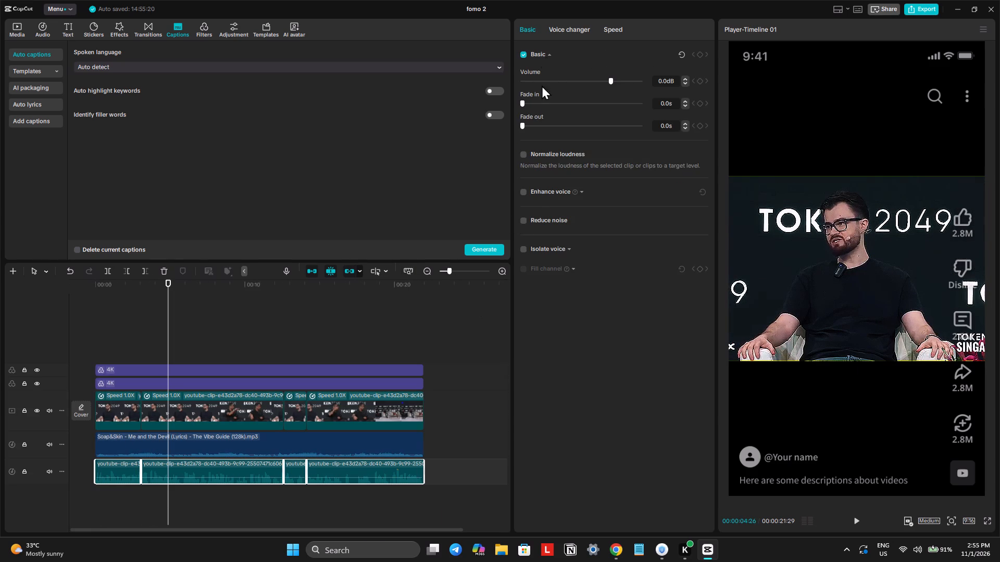
{"action": "left_click", "coordinate": [606, 34]}
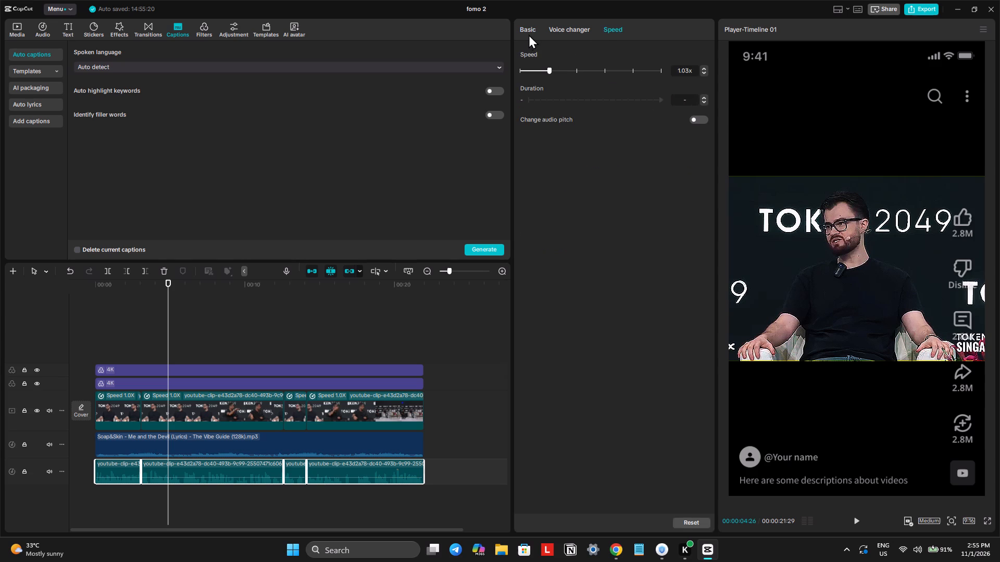
{"action": "left_click", "coordinate": [530, 33]}
{"action": "left_click_drag", "start_coordinate": [614, 81], "coordinate": [620, 83]}
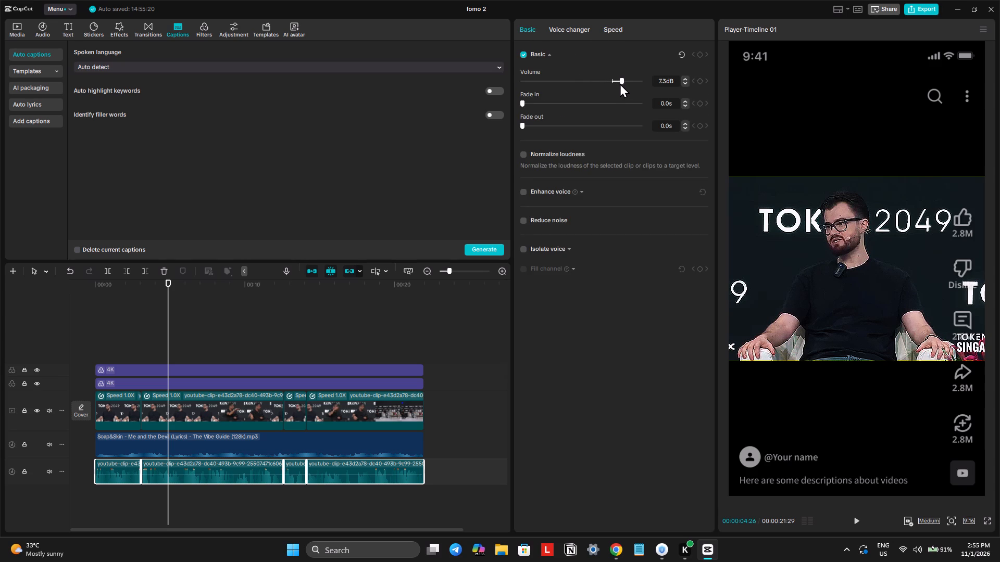
{"action": "left_click_drag", "start_coordinate": [620, 83], "coordinate": [621, 84]}
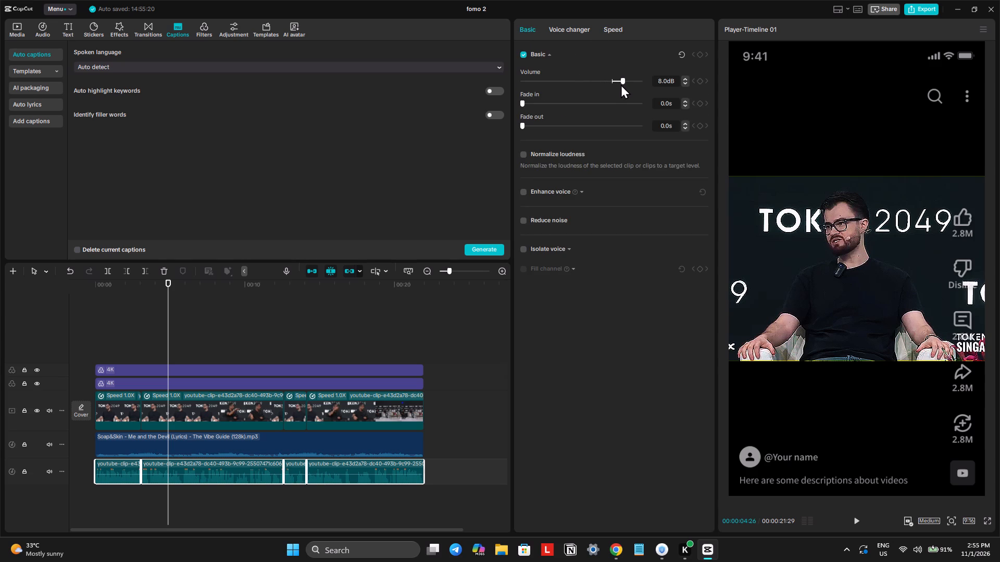
{"action": "scroll", "coordinate": [151, 340], "scroll_direction": "up", "scroll_amount": 8, "text": "ctrl"}
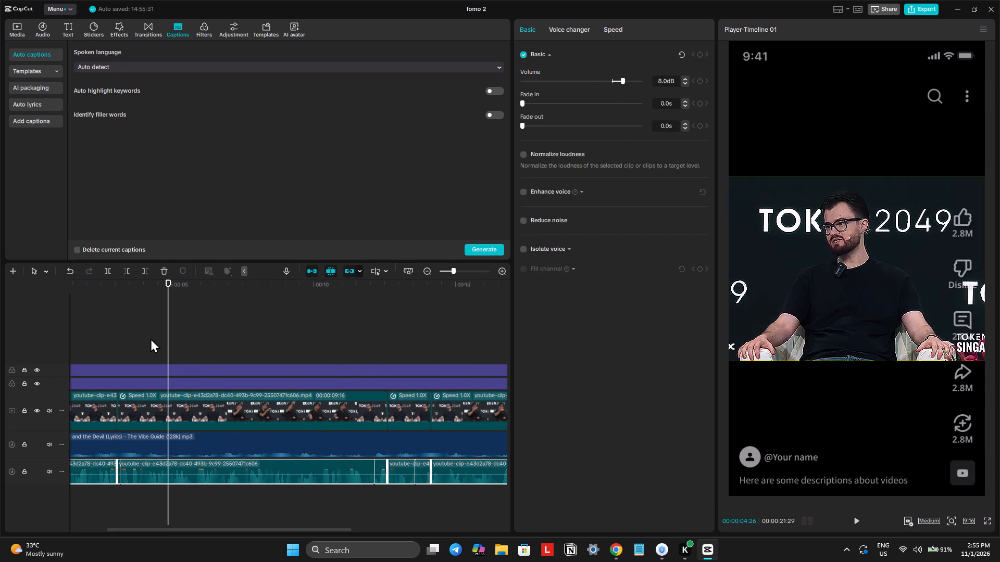
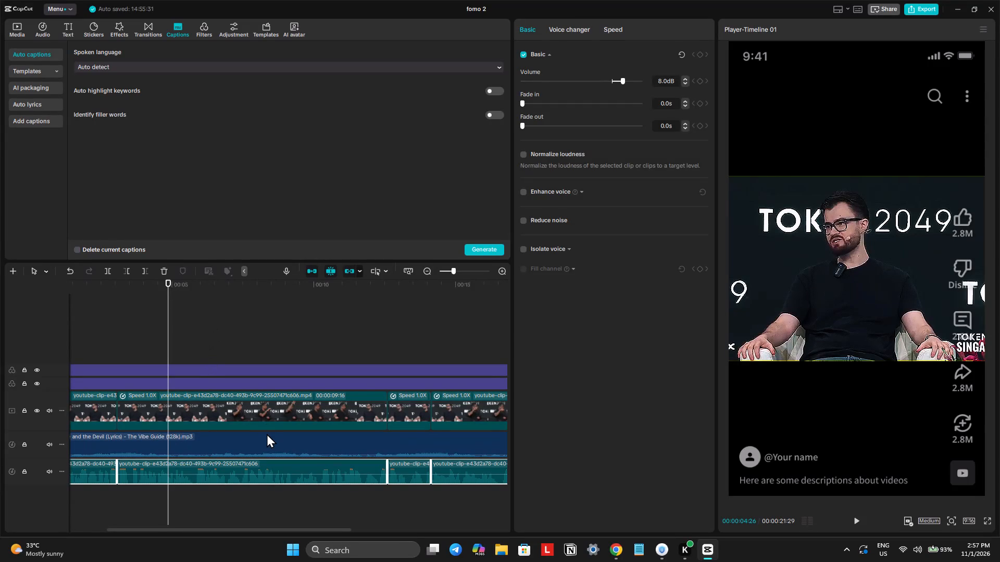
Combine the four selected extracted-audio segments into one compound clip.
{"action": "key", "text": "shift+g"}
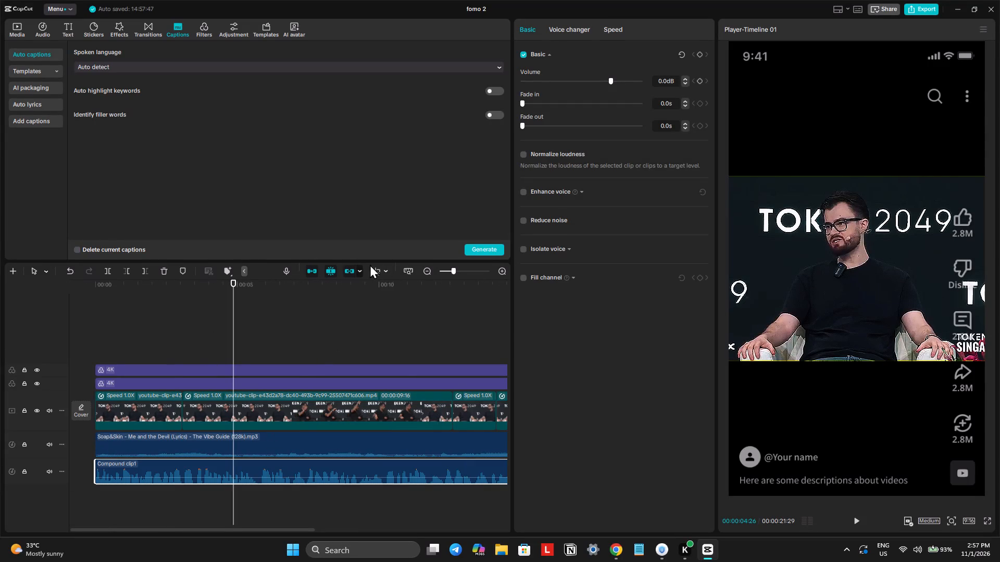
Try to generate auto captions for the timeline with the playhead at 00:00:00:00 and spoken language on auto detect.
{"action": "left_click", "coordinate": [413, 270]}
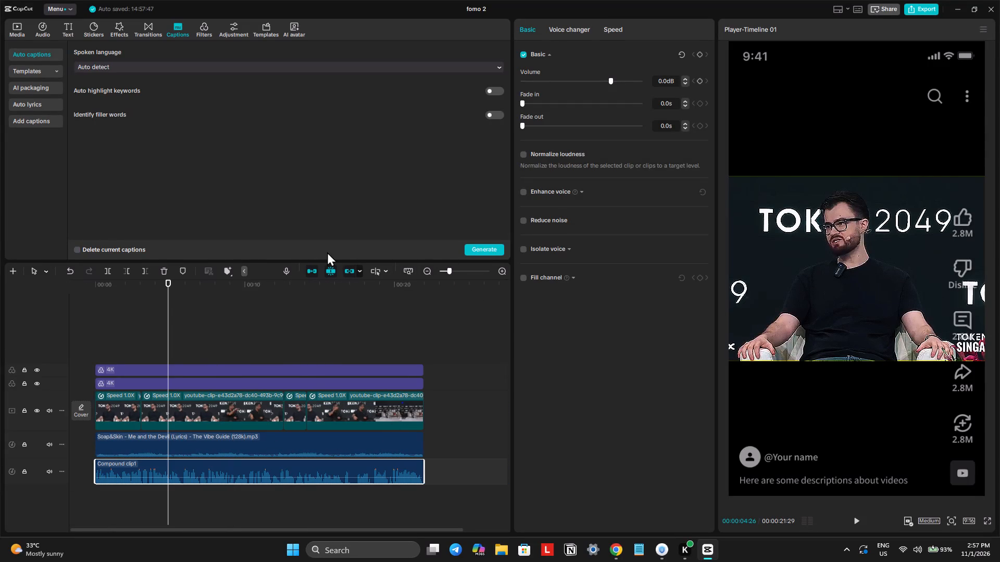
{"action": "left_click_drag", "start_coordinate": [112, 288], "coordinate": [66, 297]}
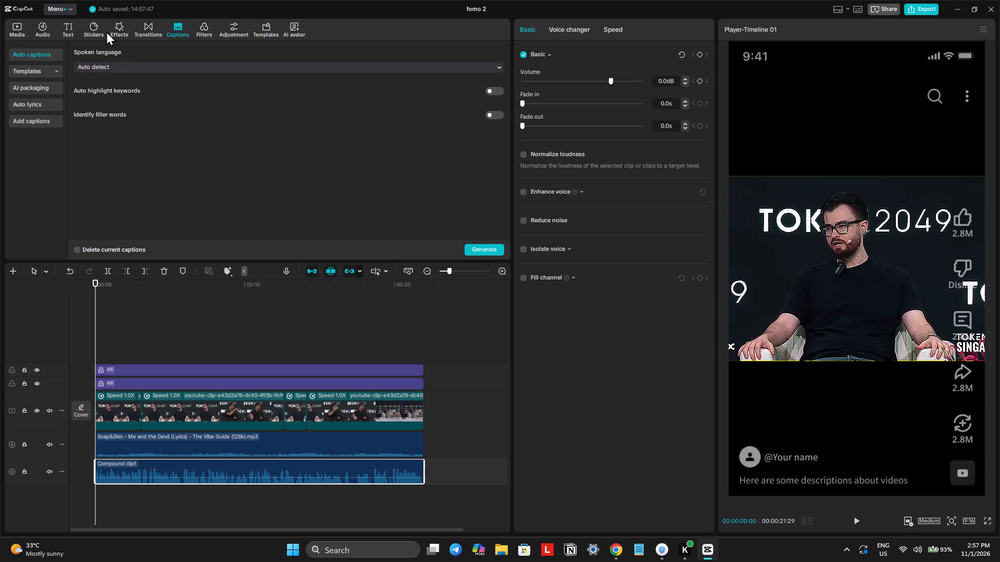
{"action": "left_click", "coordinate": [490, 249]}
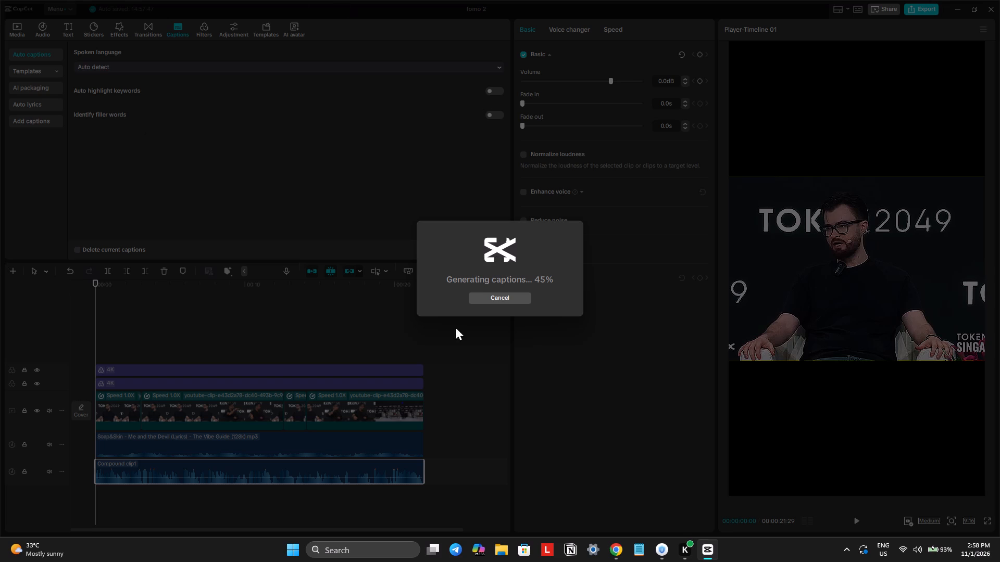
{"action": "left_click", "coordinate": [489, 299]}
Close CapCut with the fomo 2 project and switch to the other app already running beside Notepad.
{"action": "left_click", "coordinate": [999, 1]}
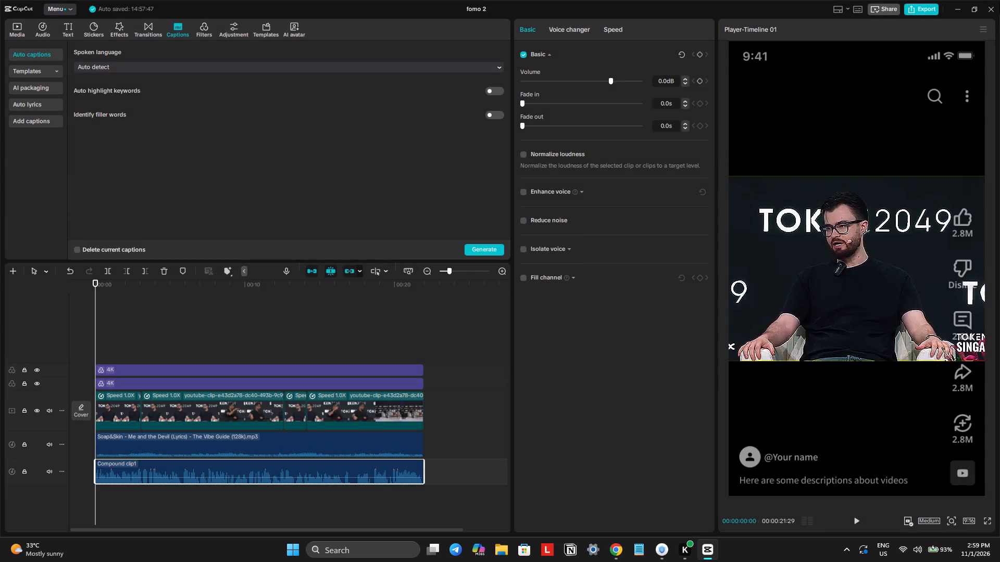
{"action": "left_click", "coordinate": [990, 15]}
{"action": "left_click", "coordinate": [659, 552]}
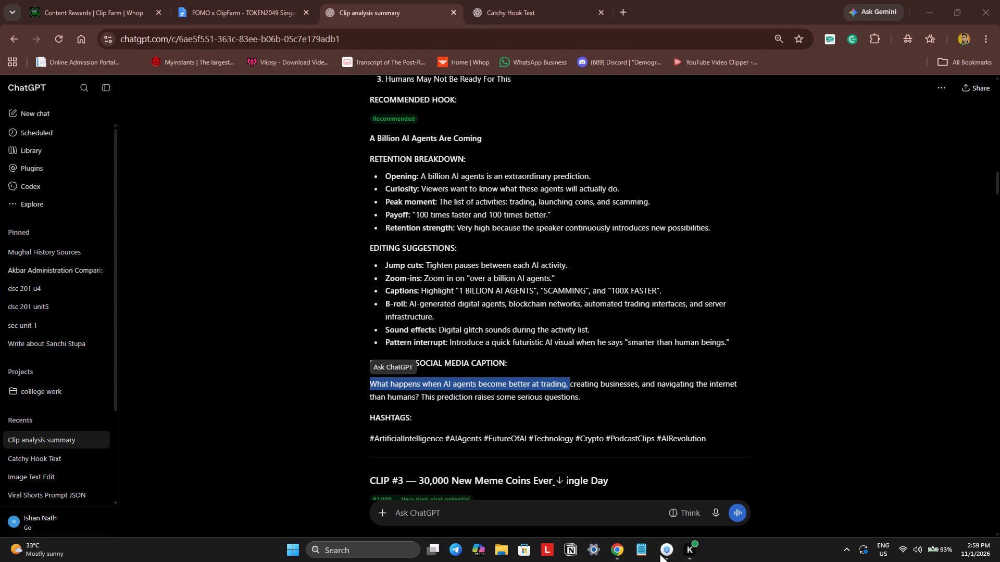
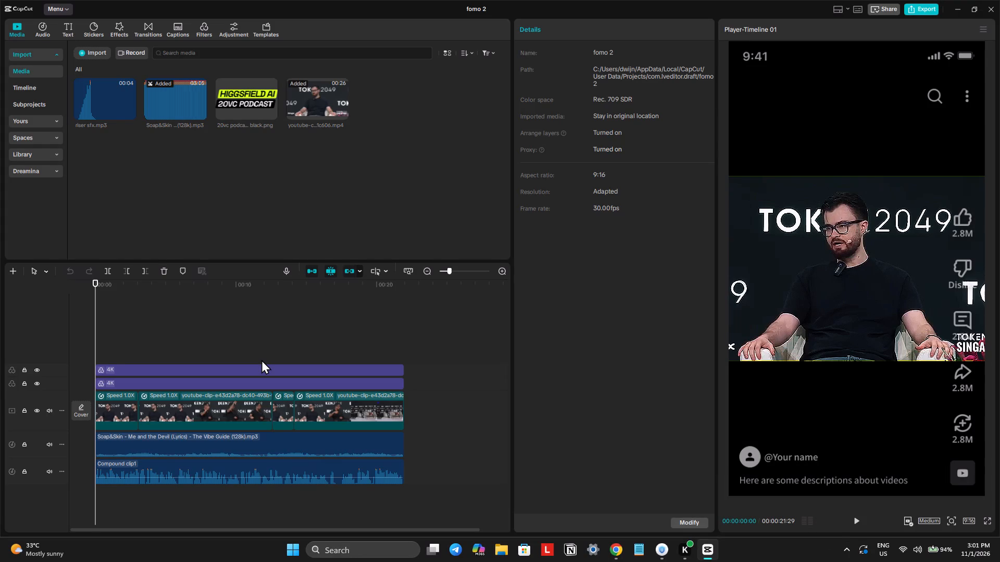
Generate auto captions for the timeline with the spoken language on auto detect.
{"action": "left_click", "coordinate": [147, 25]}
{"action": "left_click", "coordinate": [172, 29]}
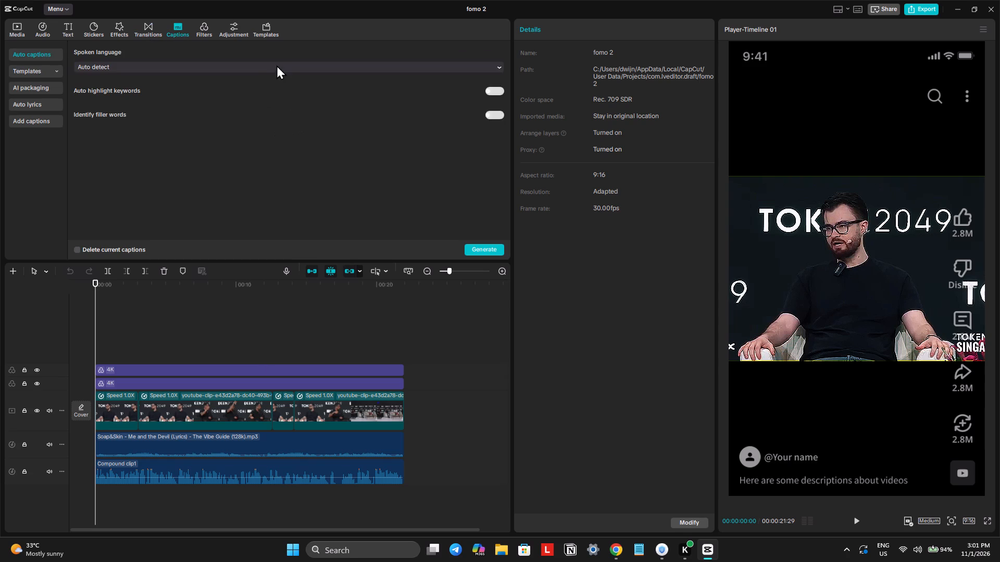
{"action": "left_click", "coordinate": [472, 246]}
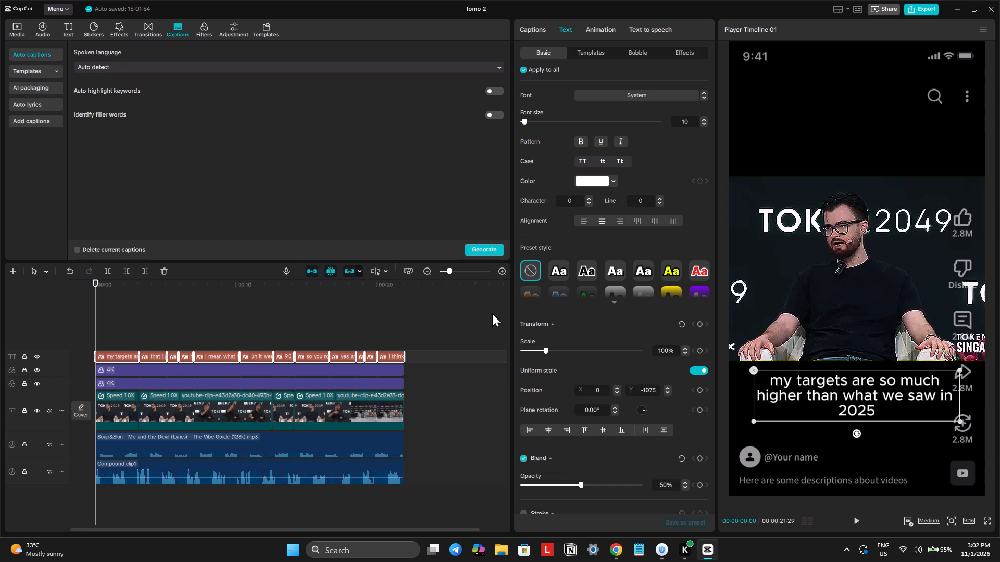
Play the captioned timeline from the start to check the captions against the speech, and return the playhead to 00:00:00:00.
{"action": "left_click", "coordinate": [324, 406]}
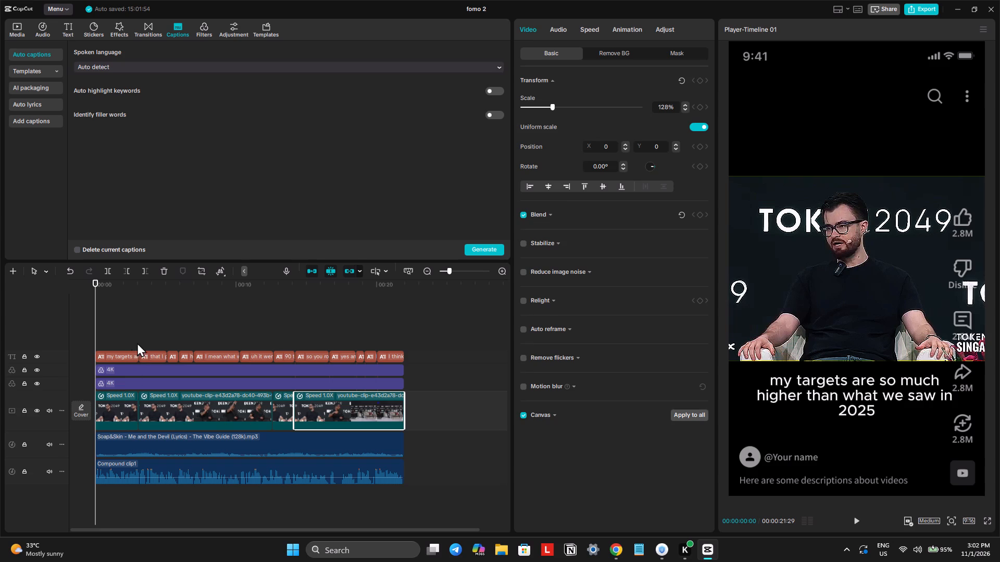
{"action": "key", "text": "space"}
{"action": "scroll", "coordinate": [160, 391], "scroll_direction": "up", "scroll_amount": 8, "text": "ctrl"}
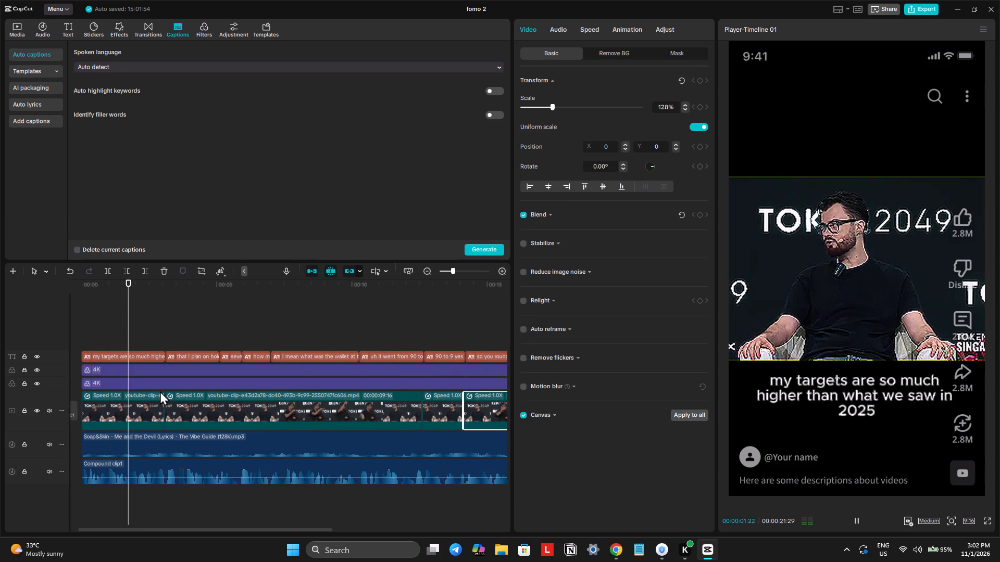
{"action": "scroll", "coordinate": [160, 391], "scroll_direction": "up", "scroll_amount": 1, "text": "ctrl"}
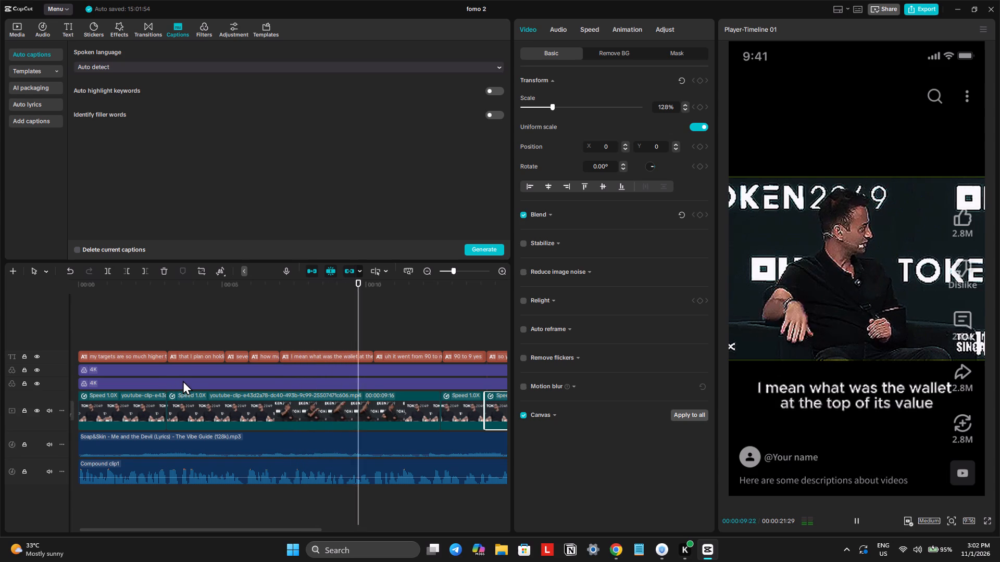
{"action": "key", "text": "space"}
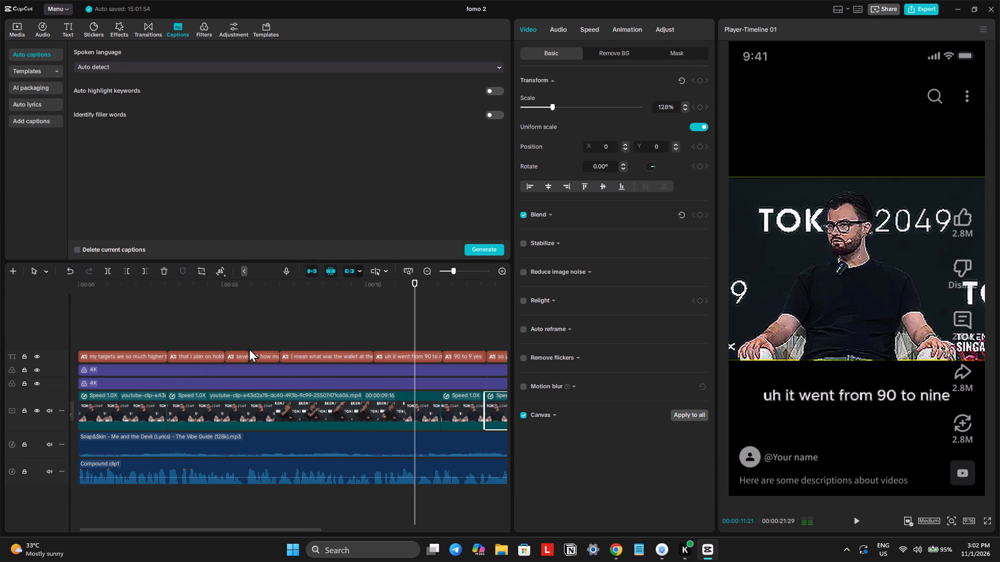
{"action": "left_click", "coordinate": [121, 295]}
{"action": "left_click_drag", "start_coordinate": [121, 292], "coordinate": [21, 325]}
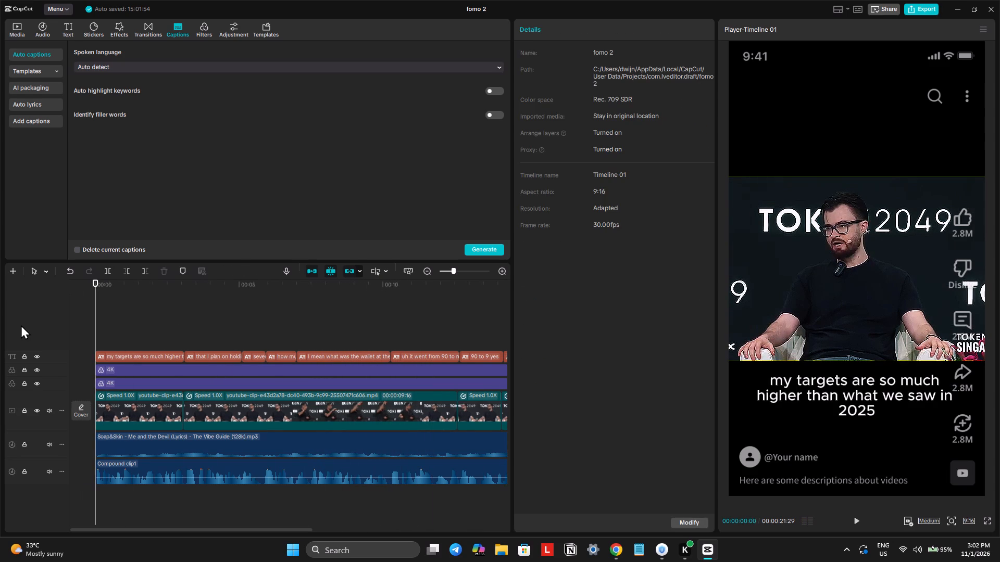
Open the caption list from the first caption and copy all twelve caption lines as text using Snipping Tool's text extraction.
{"action": "left_click", "coordinate": [108, 356]}
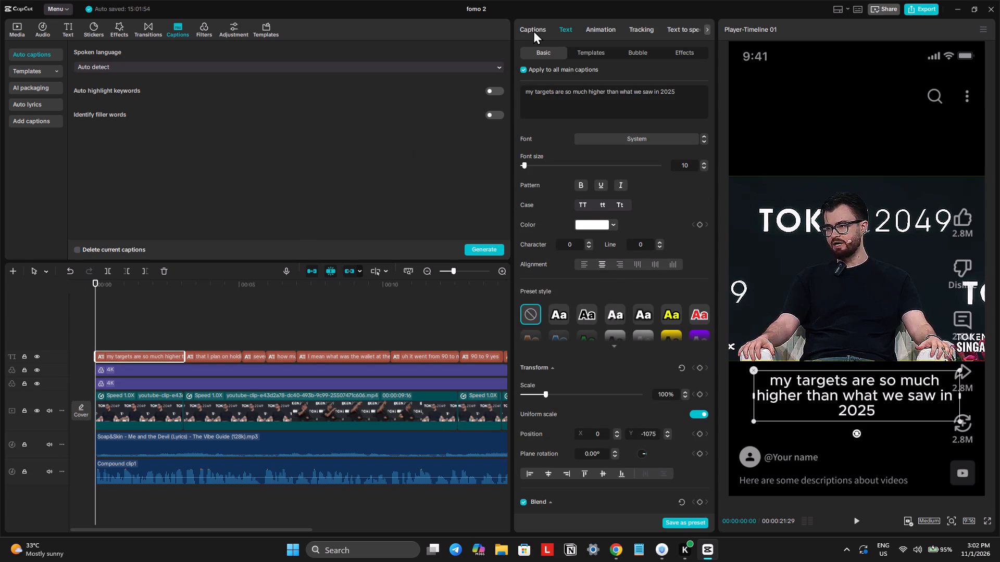
{"action": "left_click", "coordinate": [533, 30]}
{"action": "key", "text": "shift+super+s"}
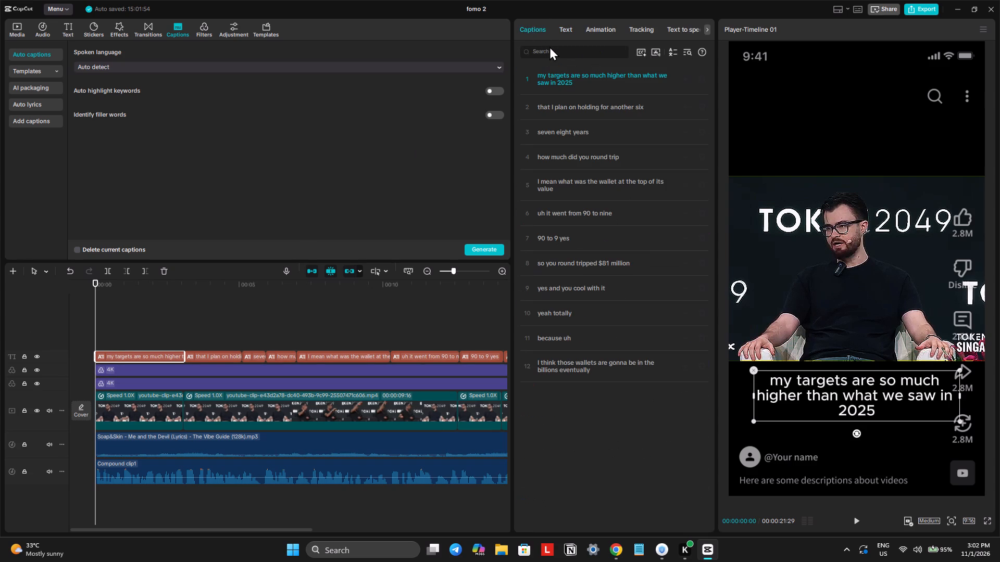
{"action": "left_click", "coordinate": [546, 16]}
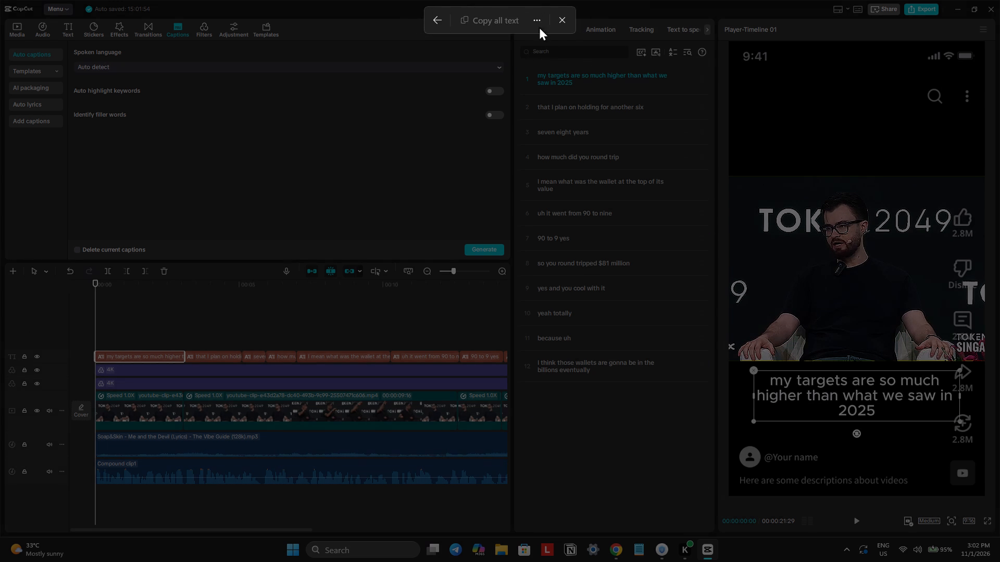
{"action": "left_click_drag", "start_coordinate": [518, 62], "coordinate": [714, 403]}
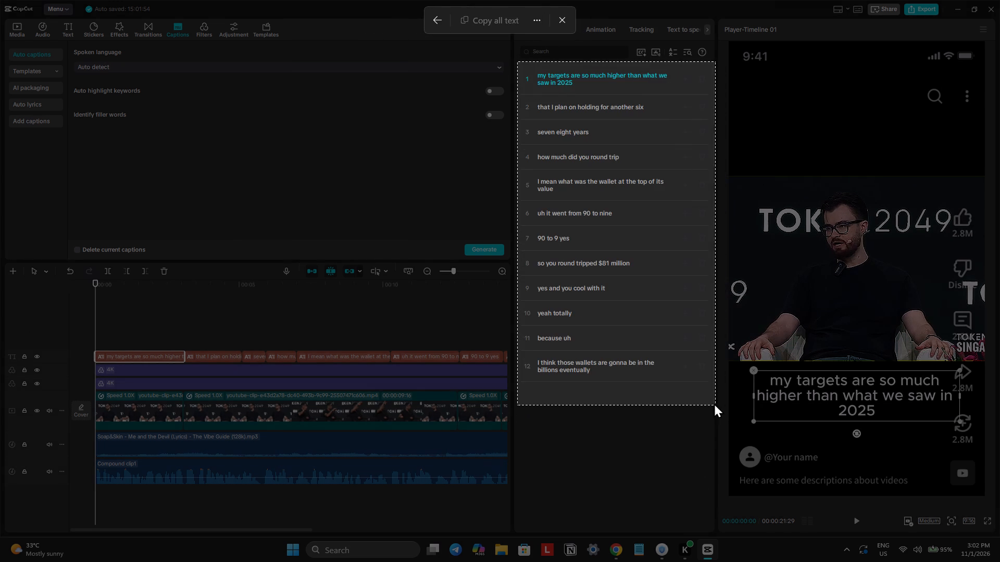
{"action": "left_click_drag", "start_coordinate": [714, 403], "coordinate": [715, 404]}
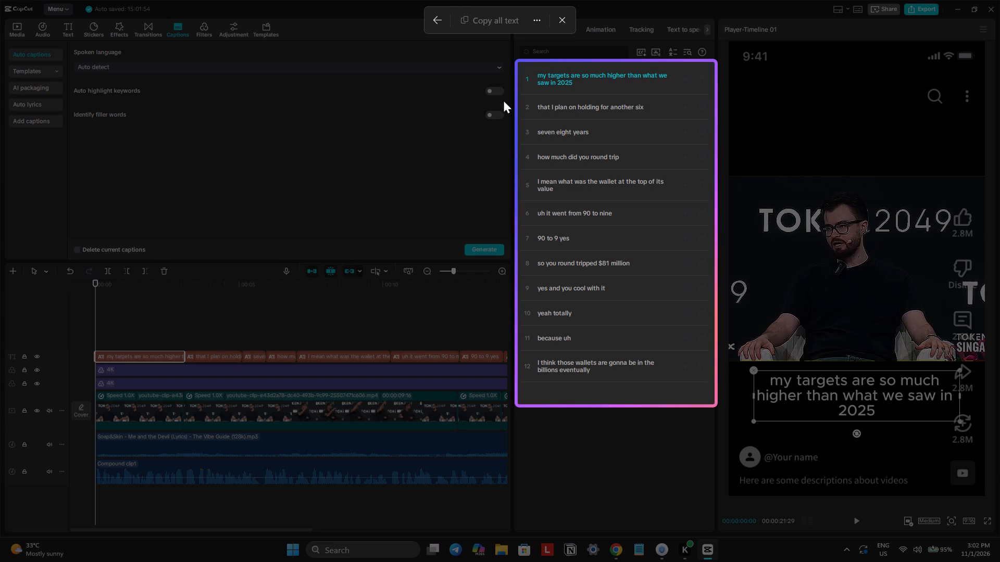
{"action": "left_click", "coordinate": [485, 22]}
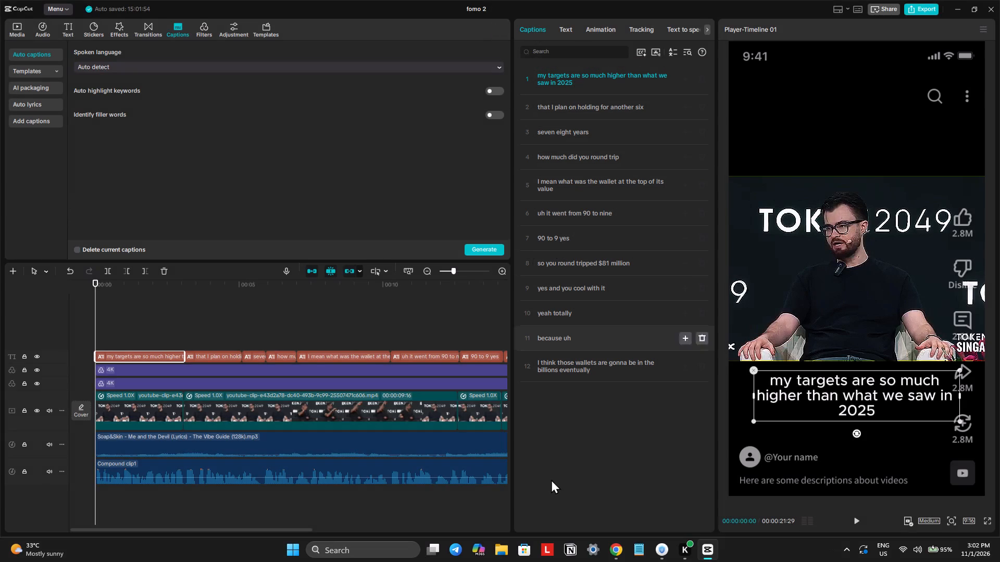
{"action": "left_click", "coordinate": [621, 554]}
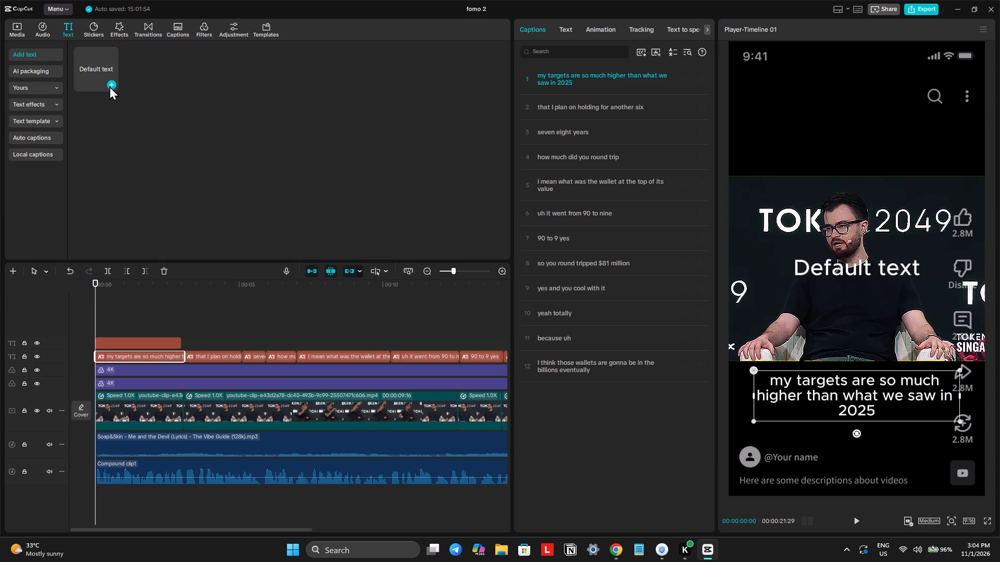
{"action": "left_click", "coordinate": [531, 90]}
{"action": "key", "text": "ctrl+a"}
{"action": "key", "text": "ctrl+v"}
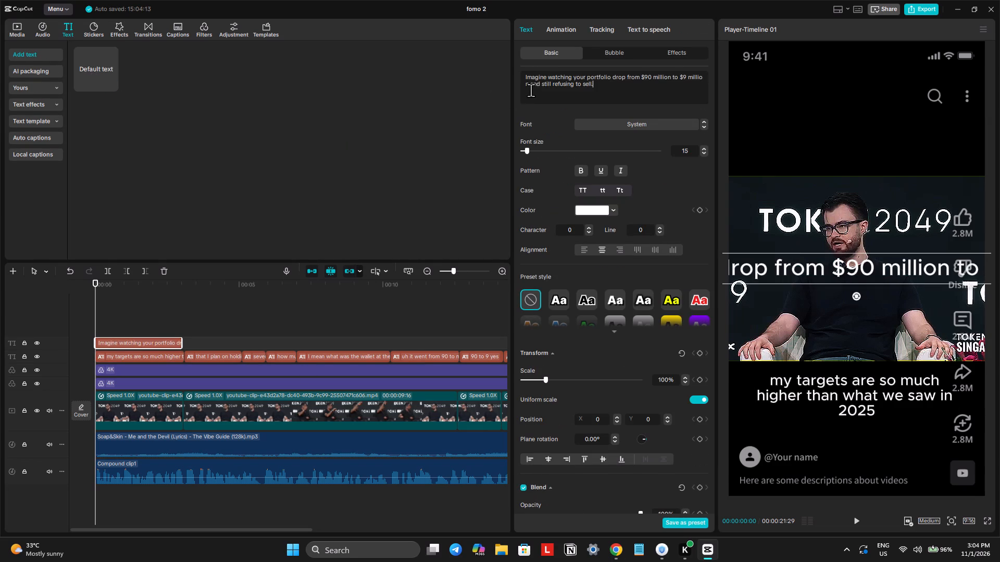
{"action": "left_click", "coordinate": [626, 78]}
{"action": "key", "text": "Return"}
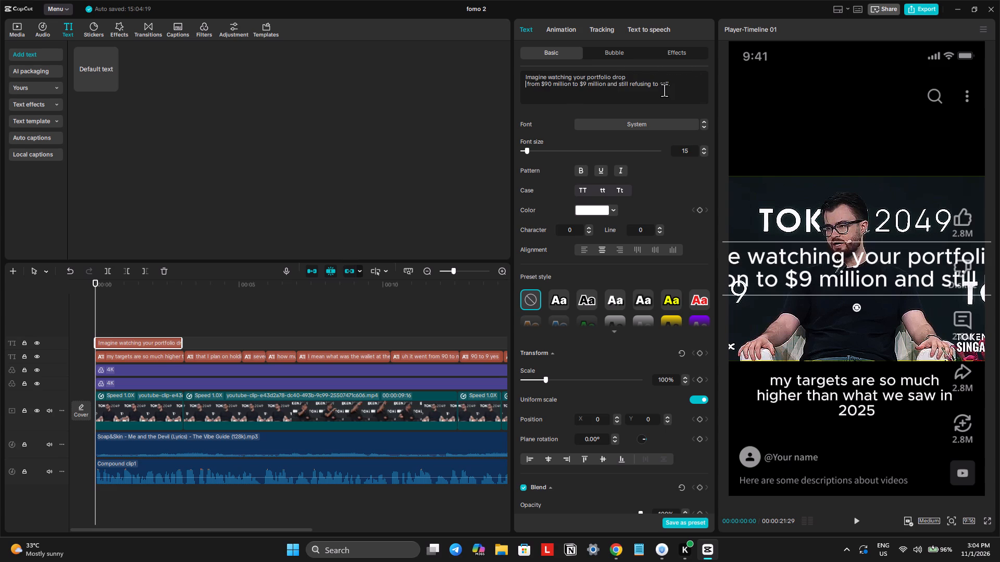
Scale the hook text to 58% and place it left-aligned in the black area above the video, at about X 57, Y 936.
{"action": "scroll", "coordinate": [527, 311], "scroll_direction": "down", "scroll_amount": 1}
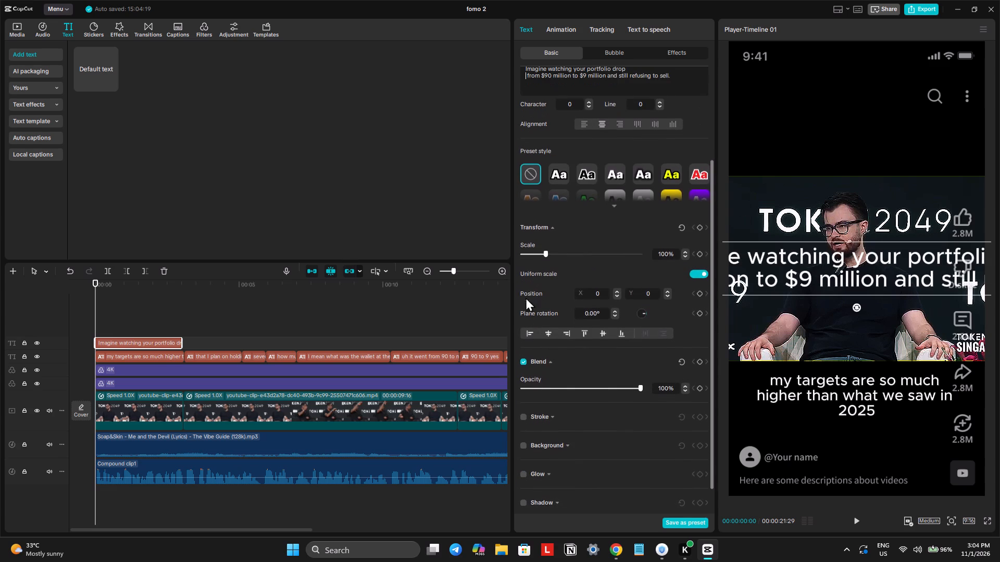
{"action": "left_click", "coordinate": [535, 254]}
{"action": "left_click_drag", "start_coordinate": [819, 276], "coordinate": [842, 189]}
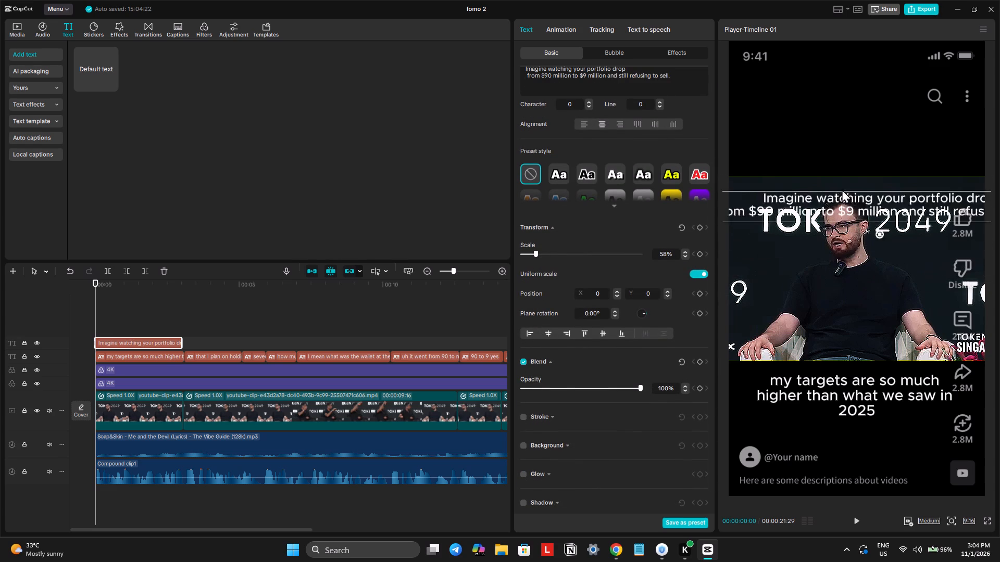
{"action": "left_click_drag", "start_coordinate": [842, 189], "coordinate": [851, 168]}
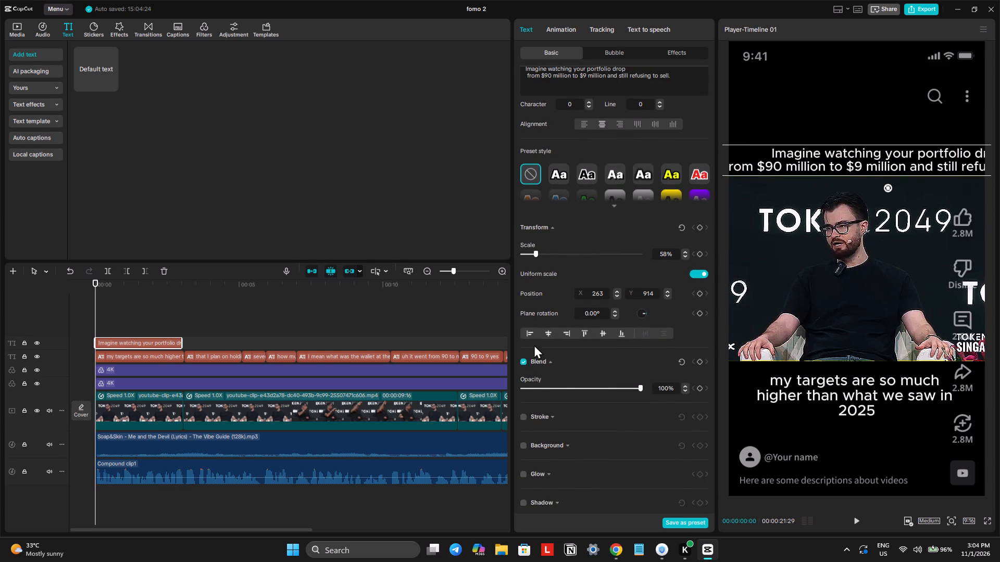
{"action": "left_click", "coordinate": [581, 126]}
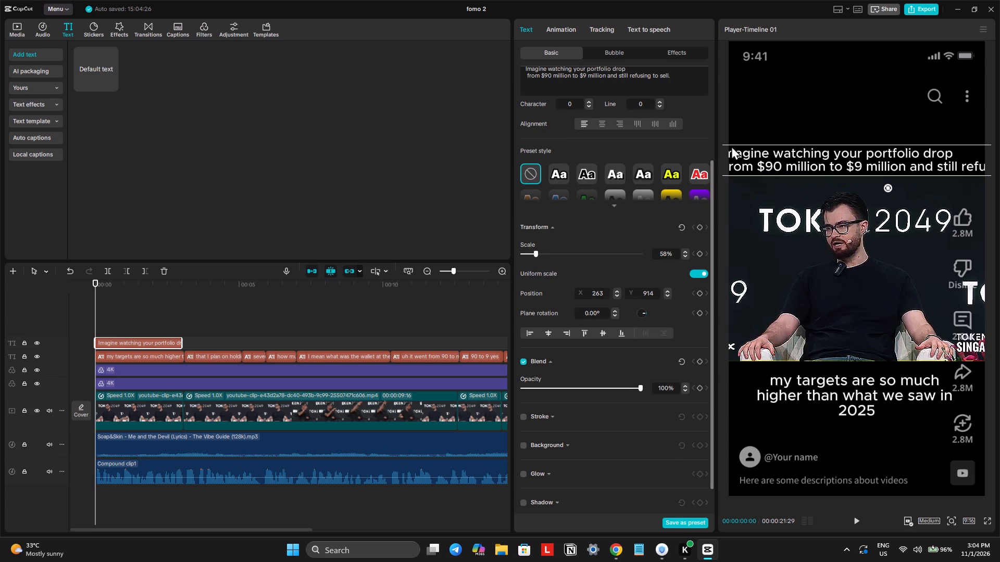
{"action": "left_click_drag", "start_coordinate": [778, 160], "coordinate": [703, 154]}
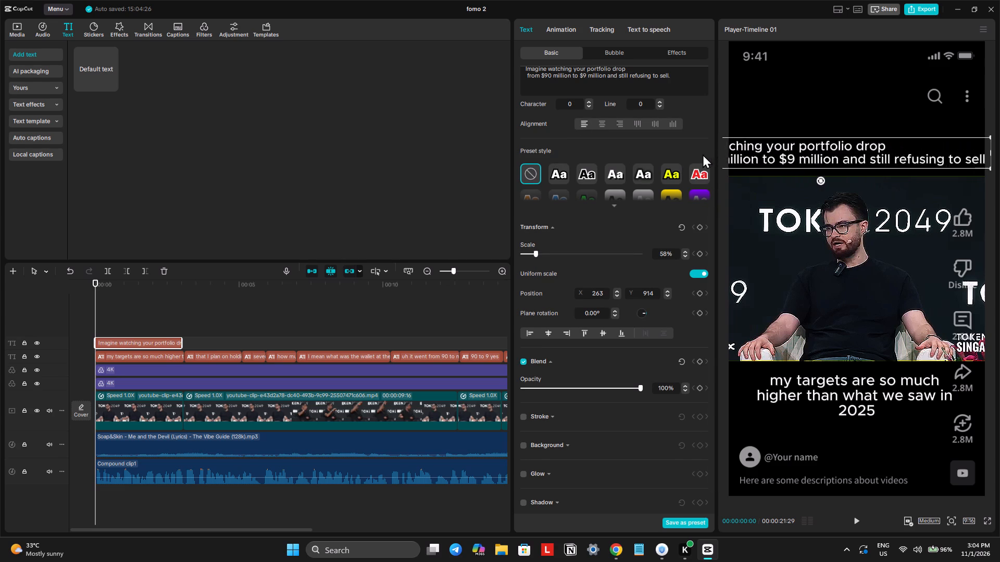
{"action": "left_click_drag", "start_coordinate": [703, 154], "coordinate": [754, 158]}
Break the hook text onto a third line before "still refusing to sell." and remove the leading spaces from the second and third lines.
{"action": "scroll", "coordinate": [637, 106], "scroll_direction": "up", "scroll_amount": 1}
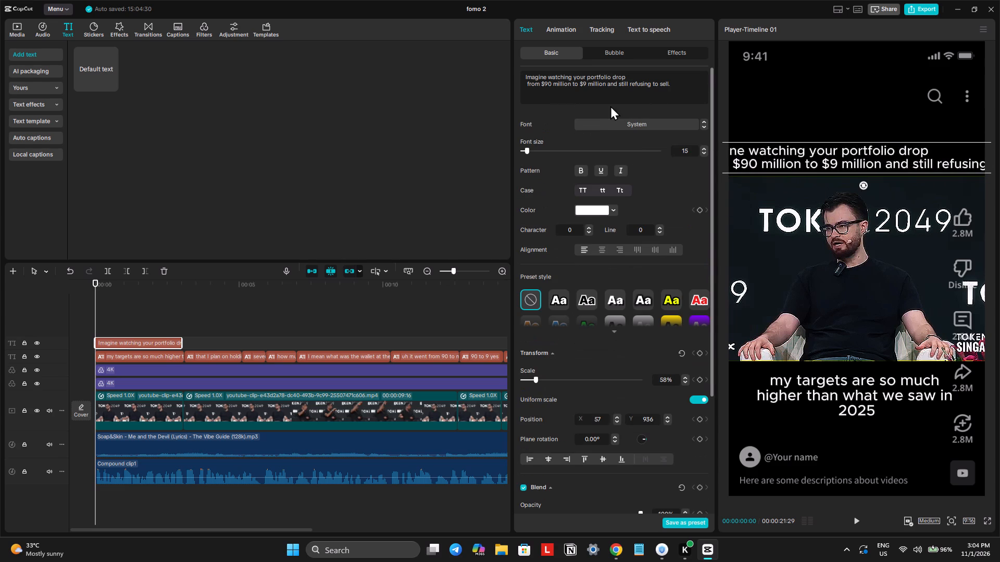
{"action": "scroll", "coordinate": [610, 106], "scroll_direction": "up", "scroll_amount": 1}
{"action": "left_click", "coordinate": [617, 82]}
{"action": "key", "text": "Return"}
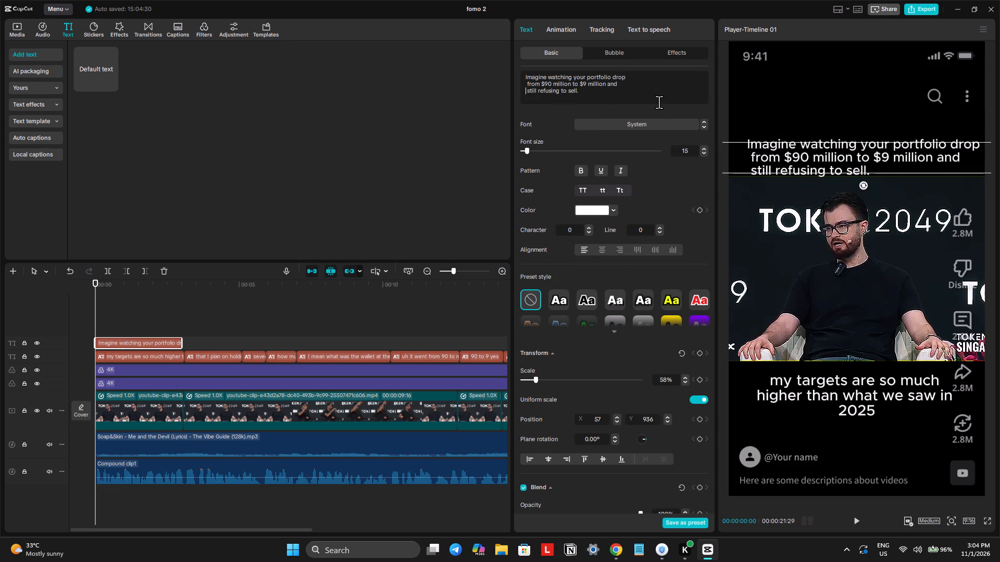
{"action": "left_click", "coordinate": [582, 250]}
{"action": "double_click", "coordinate": [582, 250]}
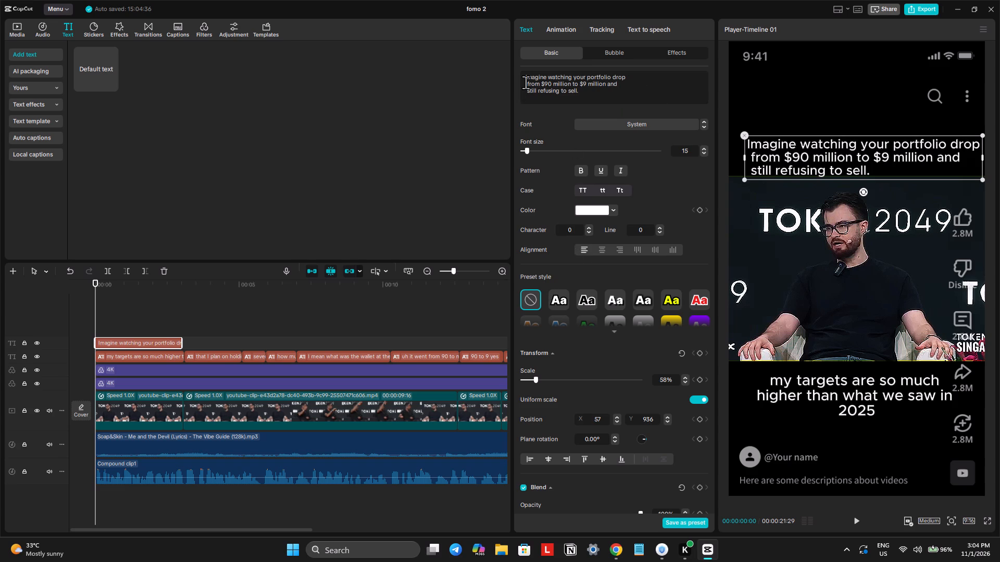
{"action": "left_click", "coordinate": [527, 82]}
{"action": "key", "text": "BackSpace"}
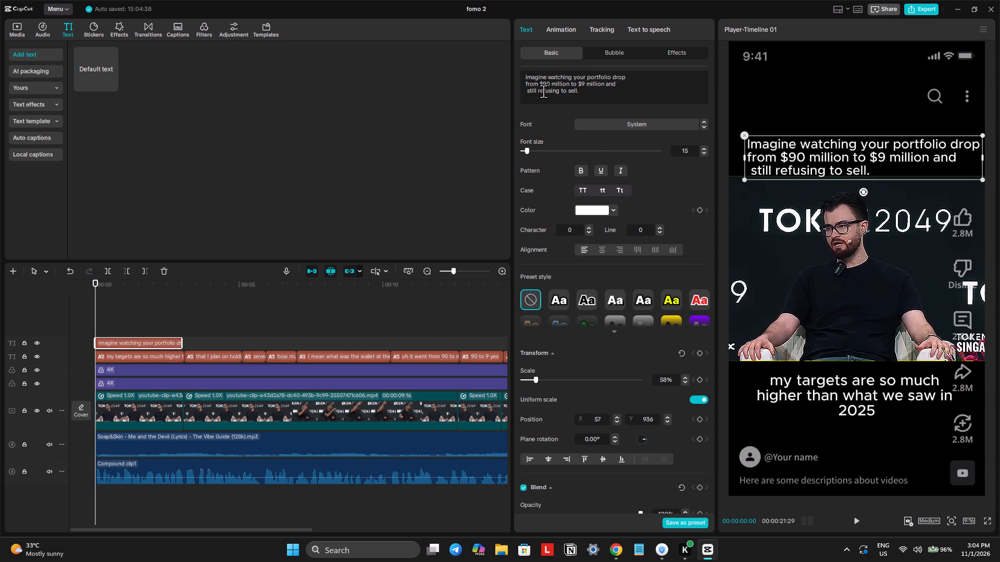
{"action": "left_click", "coordinate": [524, 88]}
{"action": "left_click", "coordinate": [530, 93]}
{"action": "key", "text": "Left"}
{"action": "key", "text": "BackSpace"}
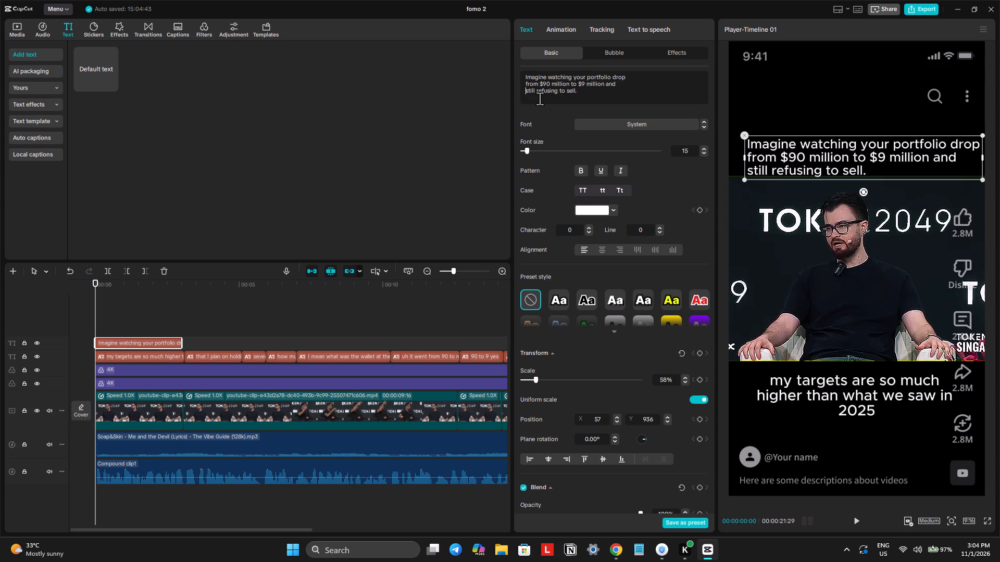
Move the hook text to X 0, Y 1054, horizontally centred in the black area above the video.
{"action": "left_click_drag", "start_coordinate": [970, 171], "coordinate": [968, 169]}
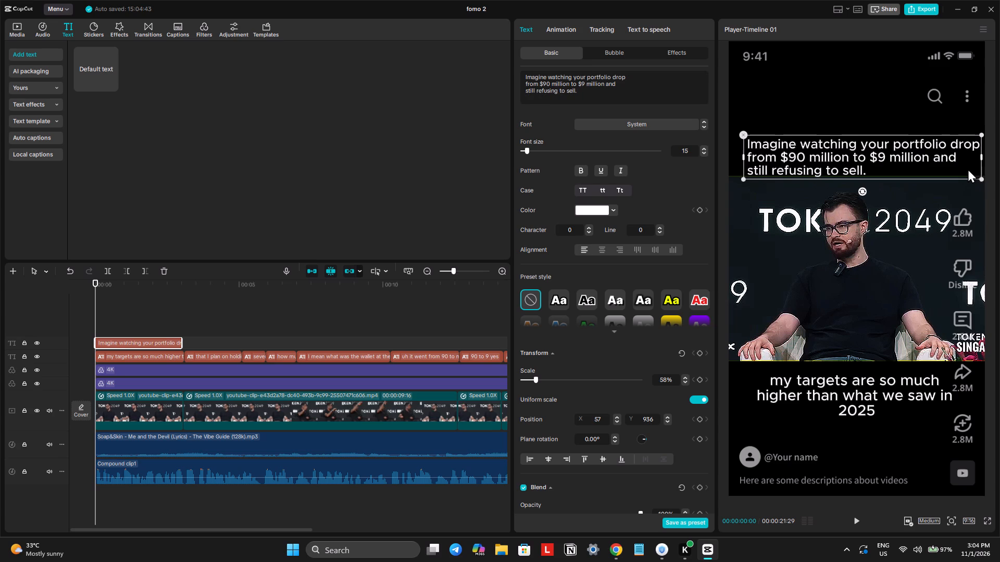
{"action": "left_click_drag", "start_coordinate": [968, 169], "coordinate": [961, 157]}
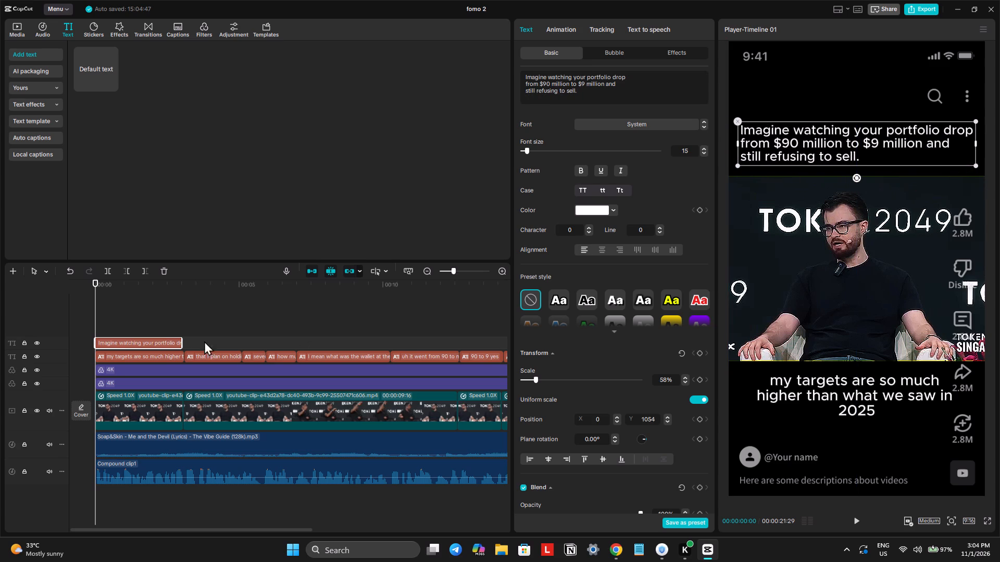
Extend the hook text clip on the timeline to the end of the video.
{"action": "left_click", "coordinate": [406, 271]}
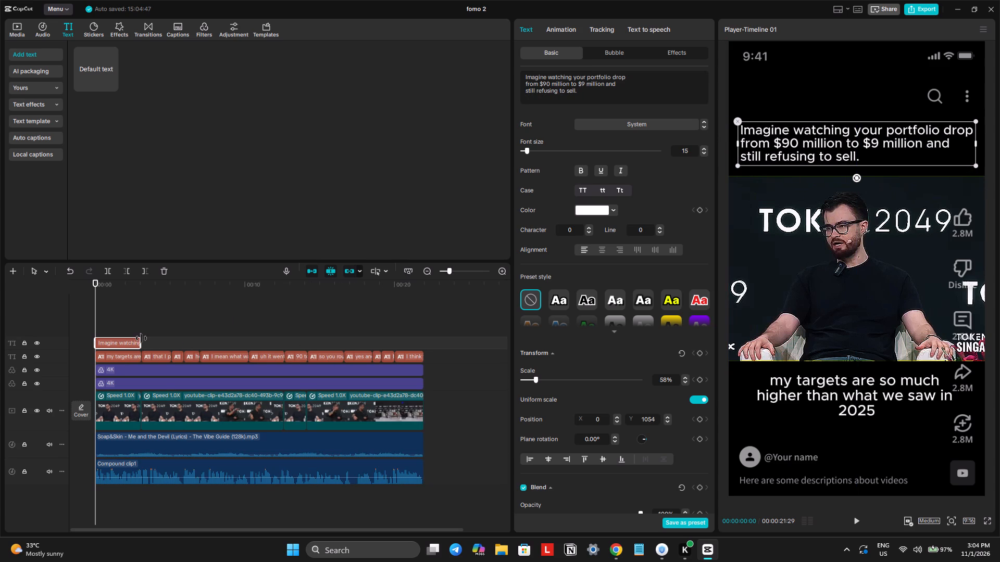
{"action": "left_click_drag", "start_coordinate": [141, 338], "coordinate": [422, 397]}
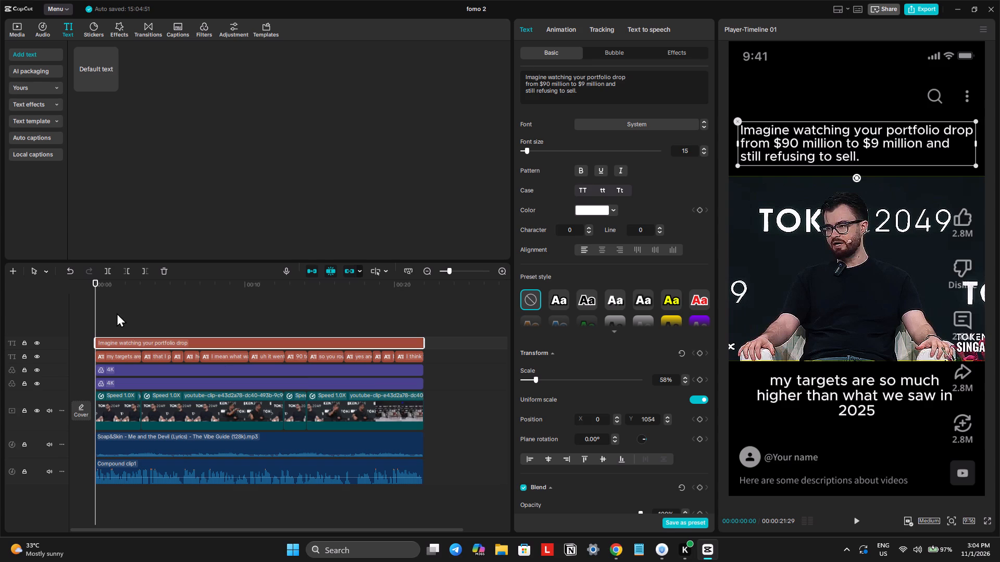
Play the short from the start to the end and review the cuts, captions and hook text.
{"action": "left_click_drag", "start_coordinate": [110, 291], "coordinate": [27, 309]}
{"action": "key", "text": "space"}
{"action": "scroll", "coordinate": [215, 368], "scroll_direction": "up", "scroll_amount": 6, "text": "ctrl"}
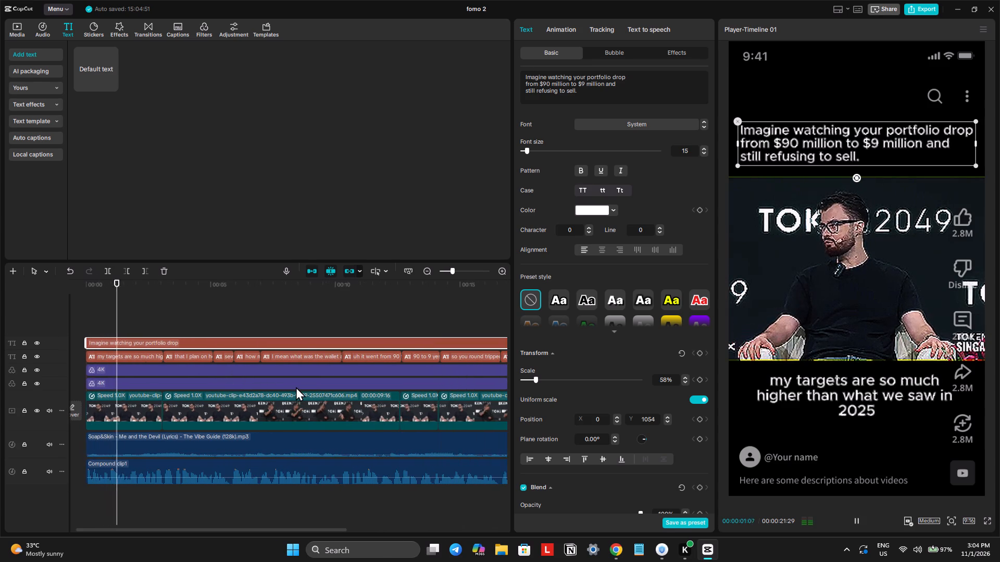
{"action": "key", "text": "space"}
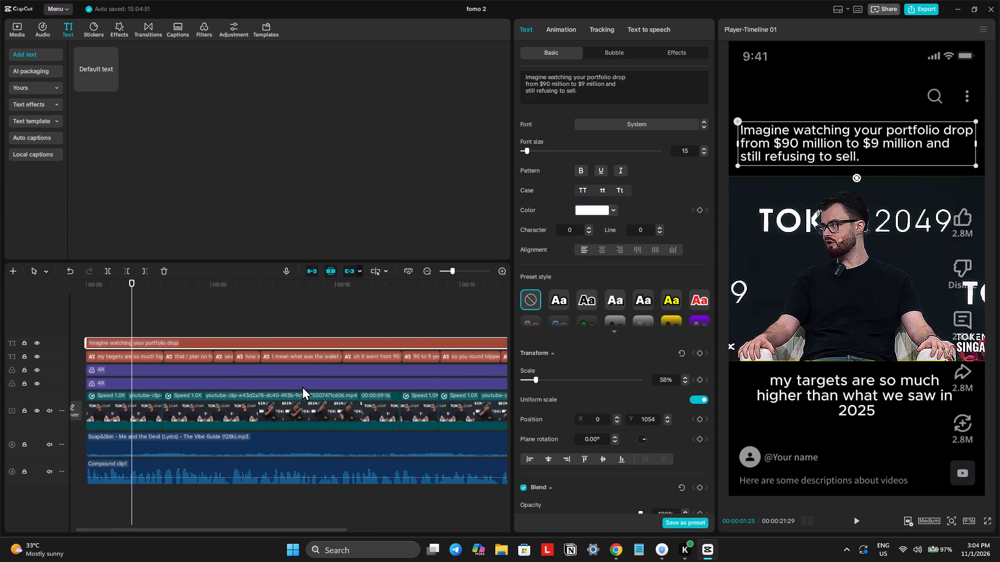
{"action": "key", "text": "space"}
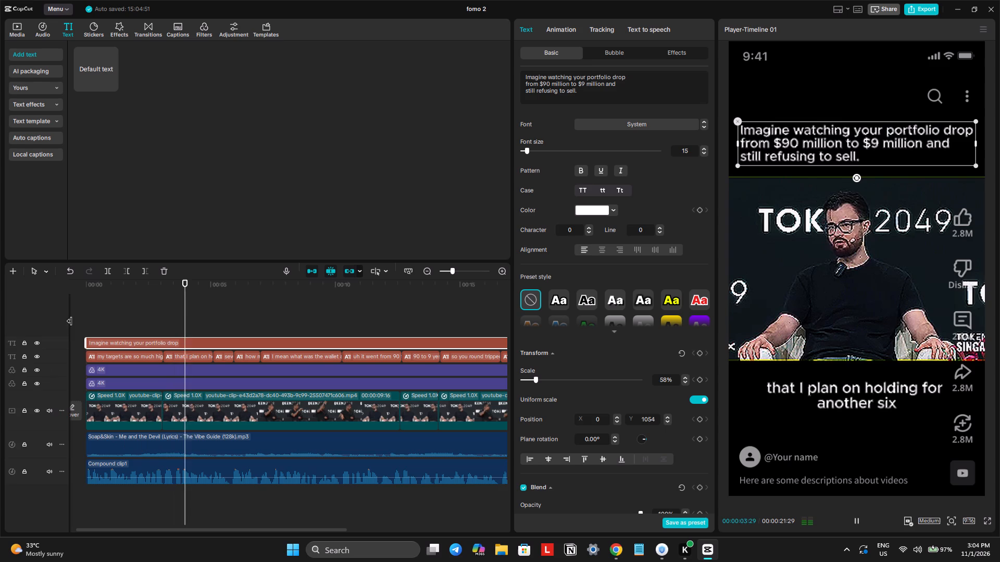
{"action": "left_click_drag", "start_coordinate": [96, 290], "coordinate": [17, 299]}
{"action": "scroll", "coordinate": [16, 308], "scroll_direction": "up", "scroll_amount": 7, "text": "ctrl"}
{"action": "key", "text": "space"}
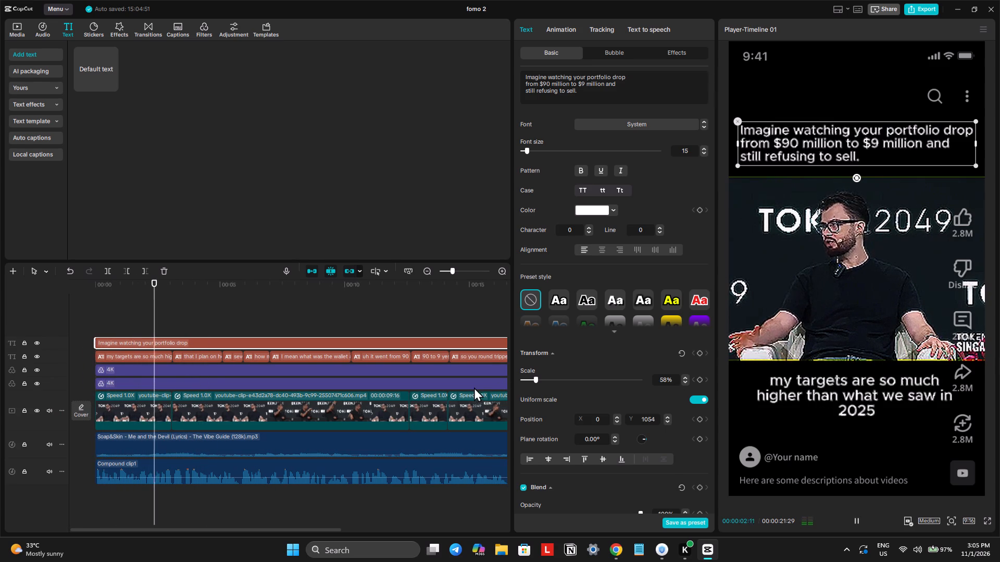
{"action": "scroll", "coordinate": [423, 400], "scroll_direction": "left", "scroll_amount": 1}
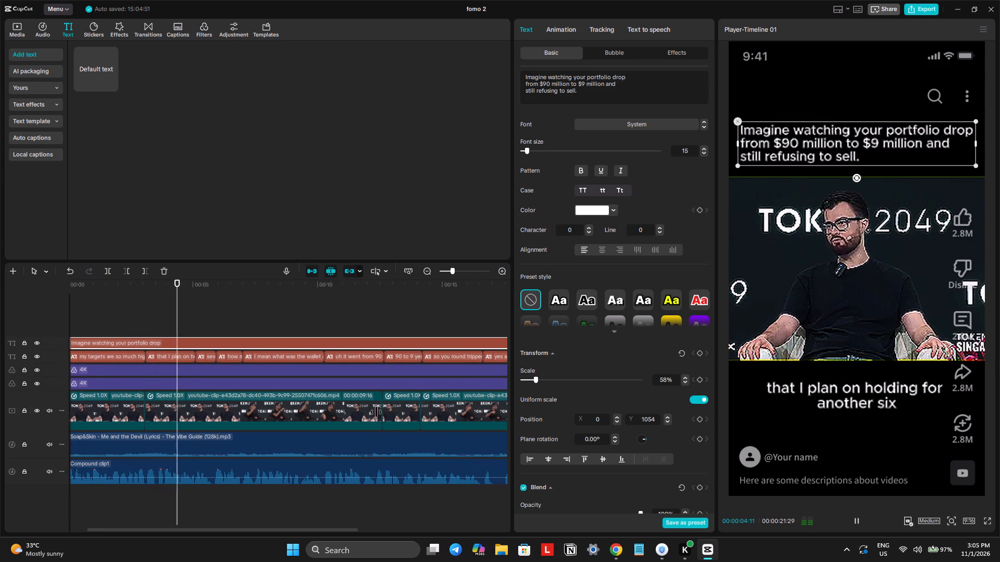
{"action": "scroll", "coordinate": [376, 412], "scroll_direction": "left", "scroll_amount": 1}
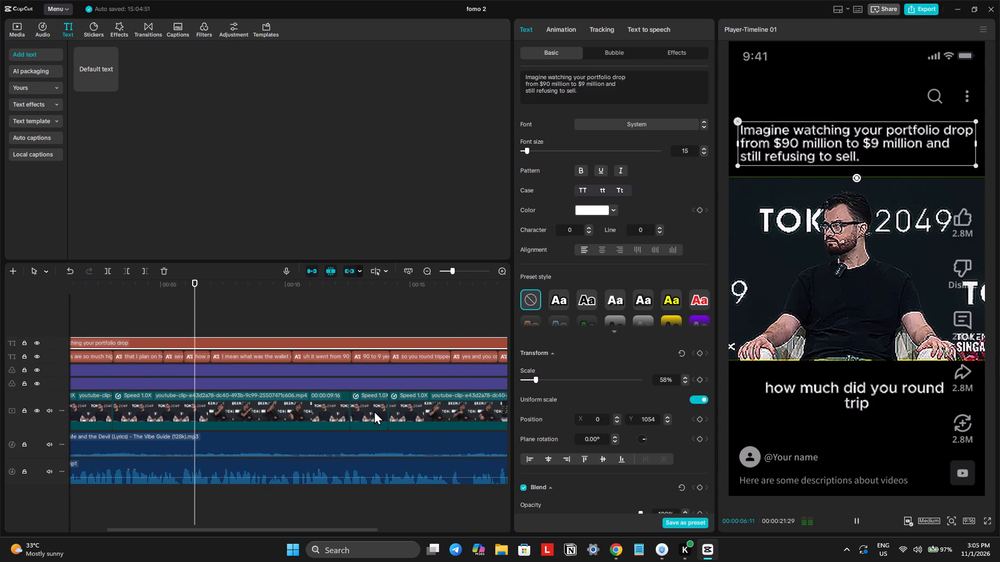
{"action": "scroll", "coordinate": [374, 411], "scroll_direction": "left", "scroll_amount": 1}
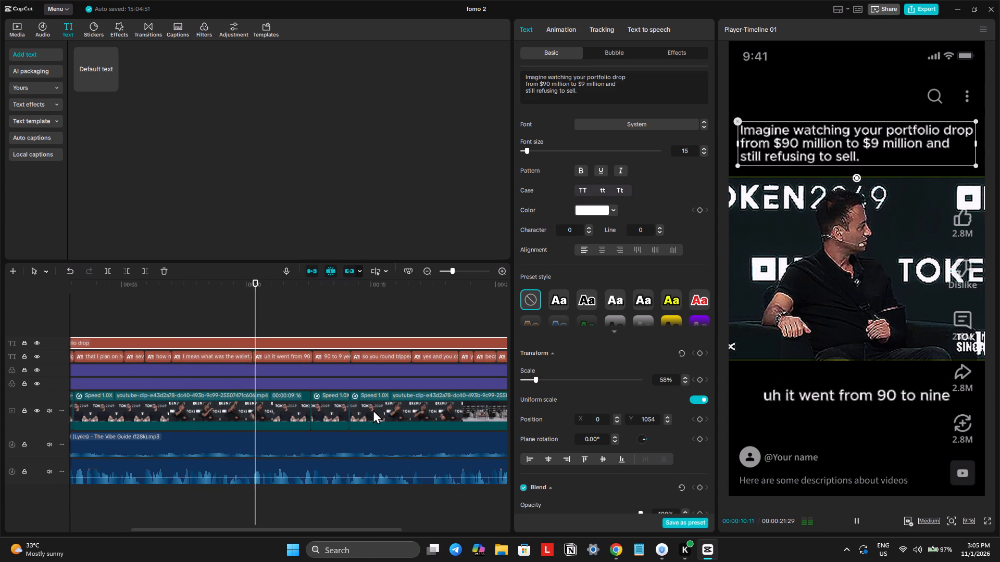
{"action": "scroll", "coordinate": [373, 410], "scroll_direction": "left", "scroll_amount": 1}
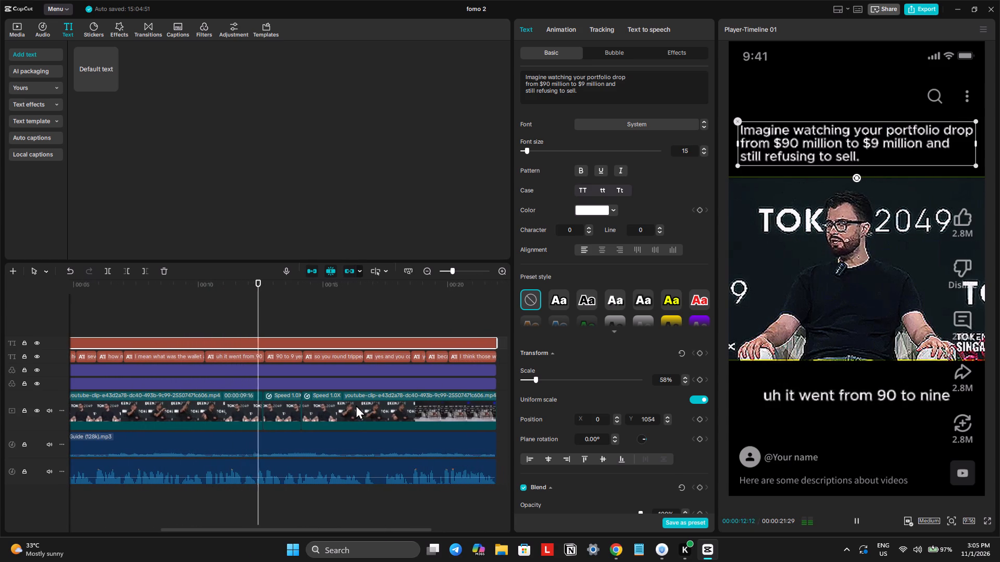
{"action": "scroll", "coordinate": [356, 405], "scroll_direction": "up", "scroll_amount": 4, "text": "ctrl"}
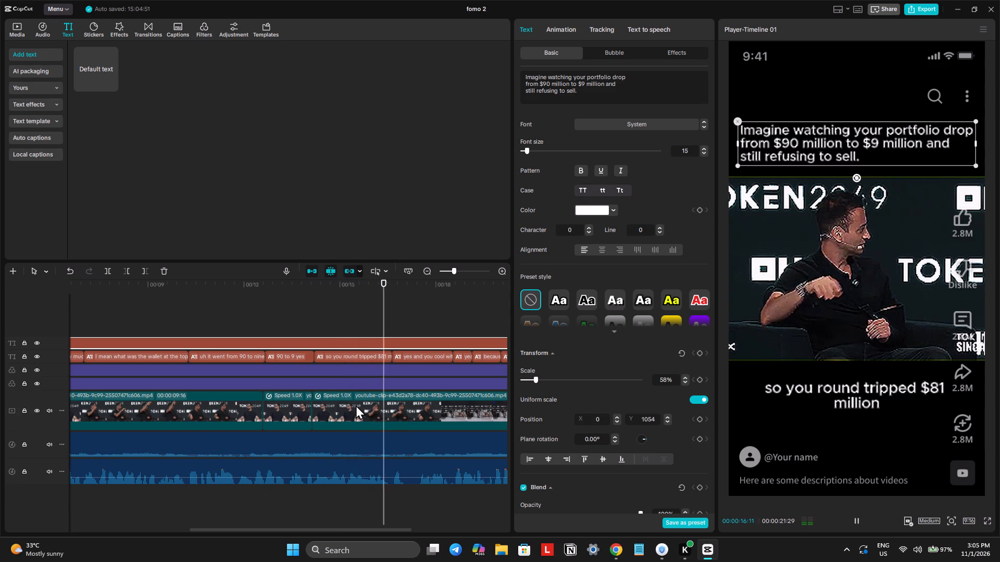
{"action": "scroll", "coordinate": [356, 405], "scroll_direction": "left", "scroll_amount": 1}
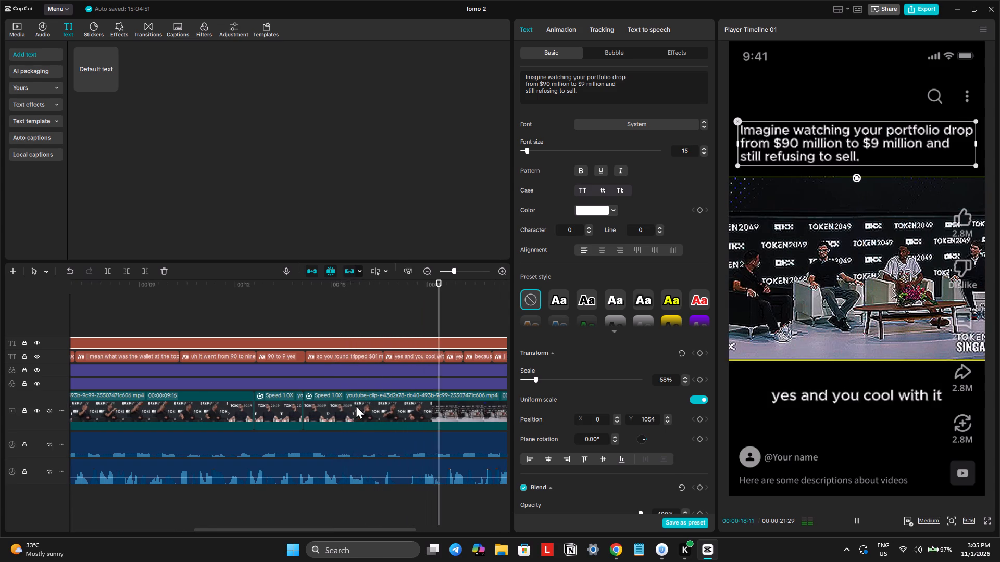
{"action": "scroll", "coordinate": [356, 405], "scroll_direction": "left", "scroll_amount": 1}
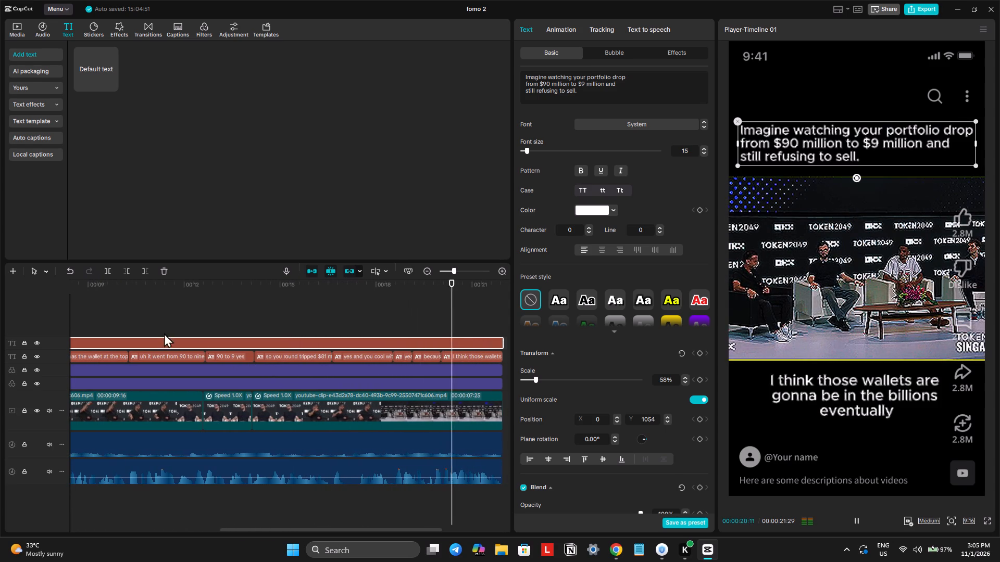
{"action": "scroll", "coordinate": [155, 326], "scroll_direction": "left", "scroll_amount": 1}
Split the main video clip at 00:00:10:08, where the caption "uh it went from 90 to nine" begins.
{"action": "left_click", "coordinate": [194, 315]}
{"action": "left_click", "coordinate": [117, 318]}
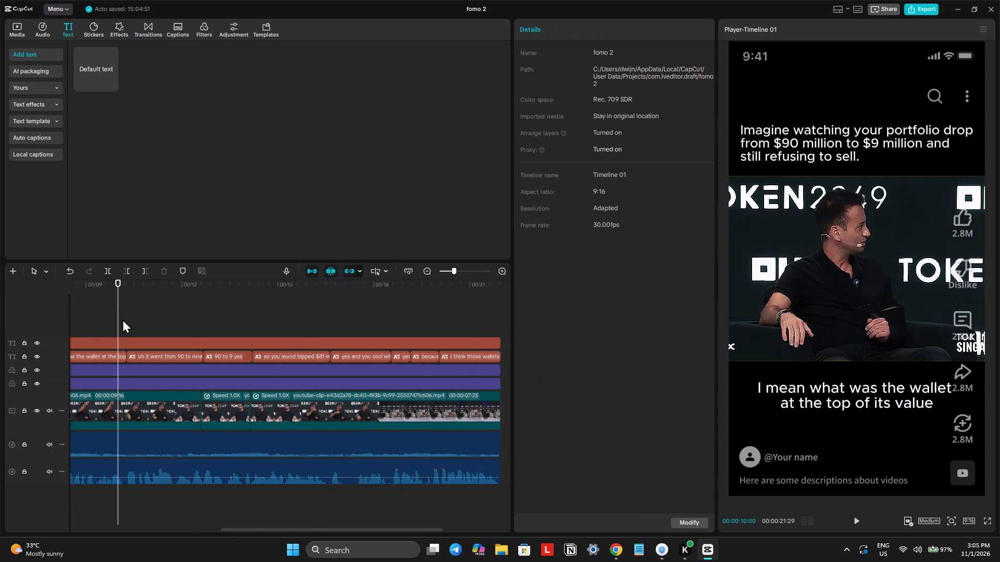
{"action": "left_click_drag", "start_coordinate": [122, 319], "coordinate": [128, 328]}
{"action": "left_click", "coordinate": [128, 328]}
{"action": "key", "text": "space"}
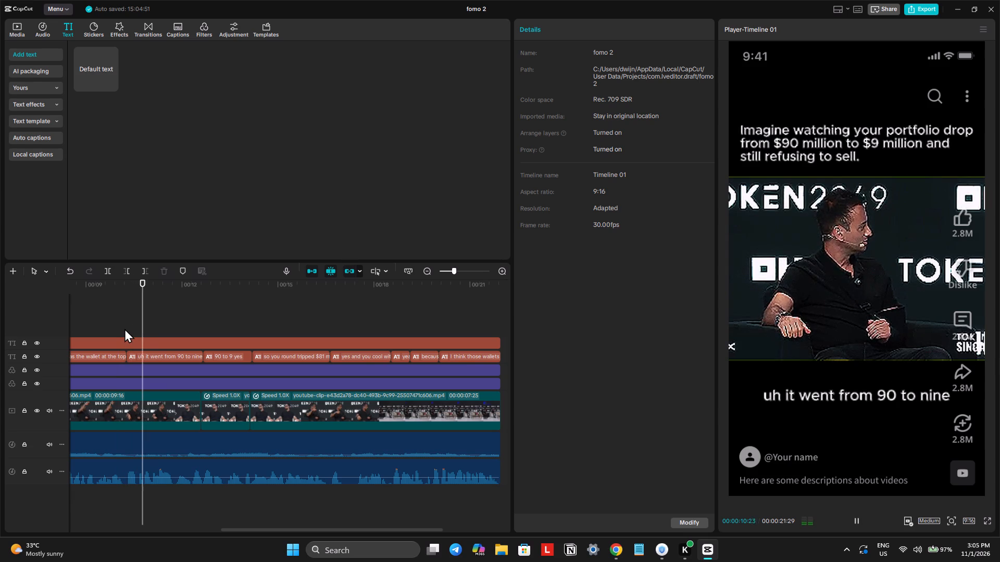
{"action": "left_click", "coordinate": [121, 328]}
{"action": "left_click_drag", "start_coordinate": [121, 328], "coordinate": [123, 336]}
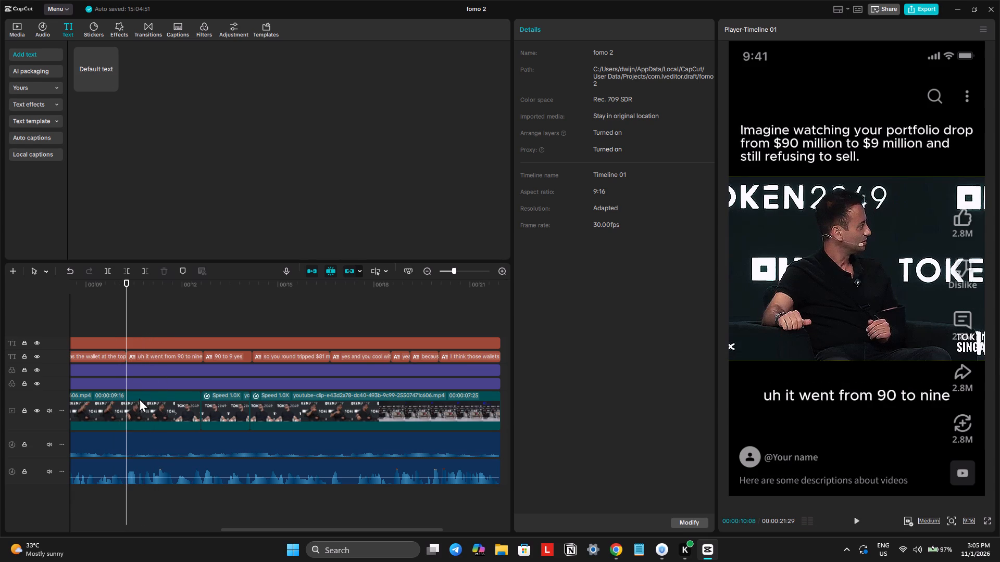
{"action": "left_click", "coordinate": [137, 410]}
{"action": "key", "text": "ctrl+b"}
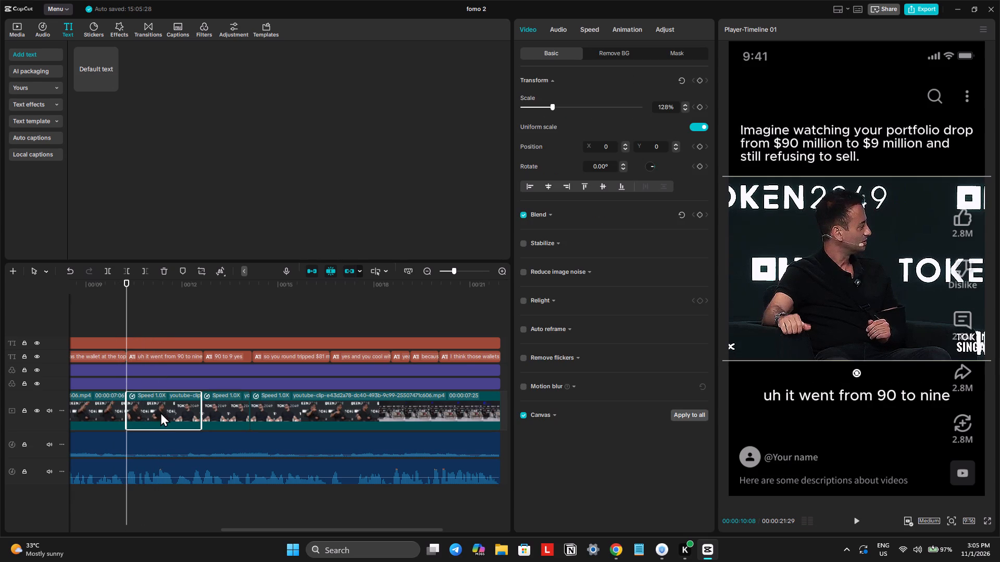
Duplicate the split segment under "uh it went from 90 to nine" and place the copy first on the main video track.
{"action": "left_click", "coordinate": [160, 412]}
{"action": "key", "text": "ctrl+c"}
{"action": "key", "text": "ctrl+v"}
{"action": "left_click_drag", "start_coordinate": [178, 386], "coordinate": [173, 386]}
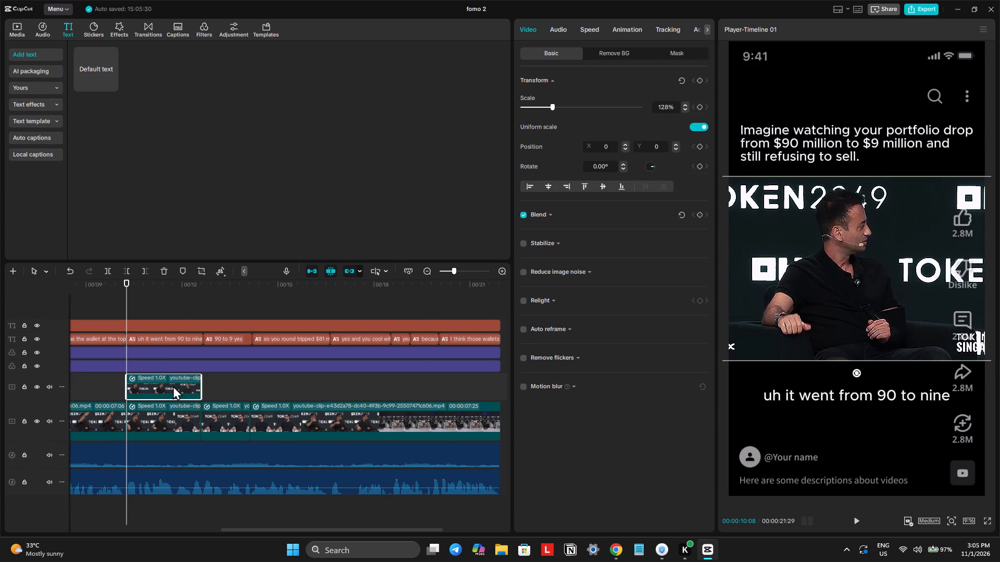
{"action": "left_click_drag", "start_coordinate": [173, 386], "coordinate": [102, 418]}
{"action": "scroll", "coordinate": [130, 386], "scroll_direction": "right", "scroll_amount": 6}
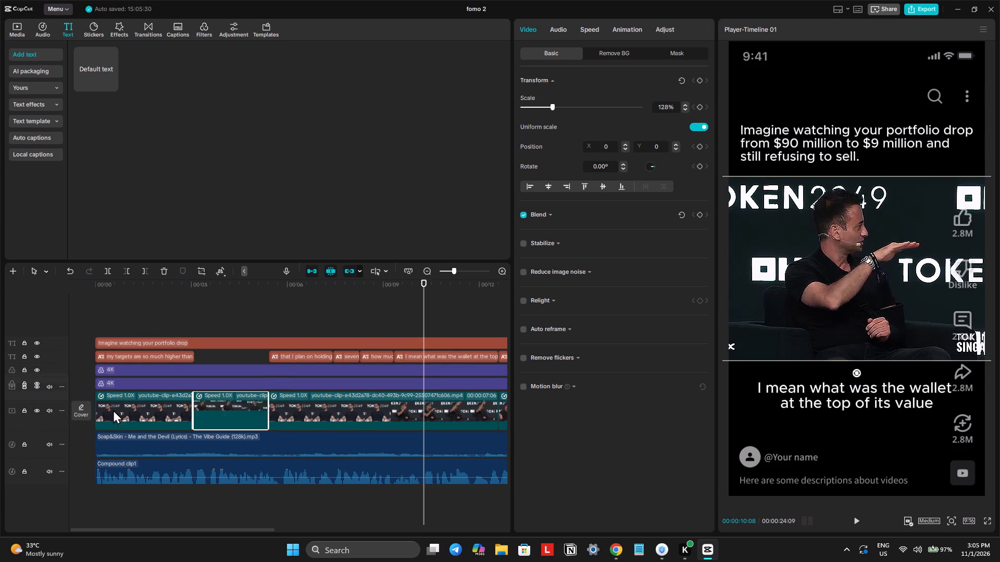
{"action": "left_click_drag", "start_coordinate": [217, 410], "coordinate": [94, 419]}
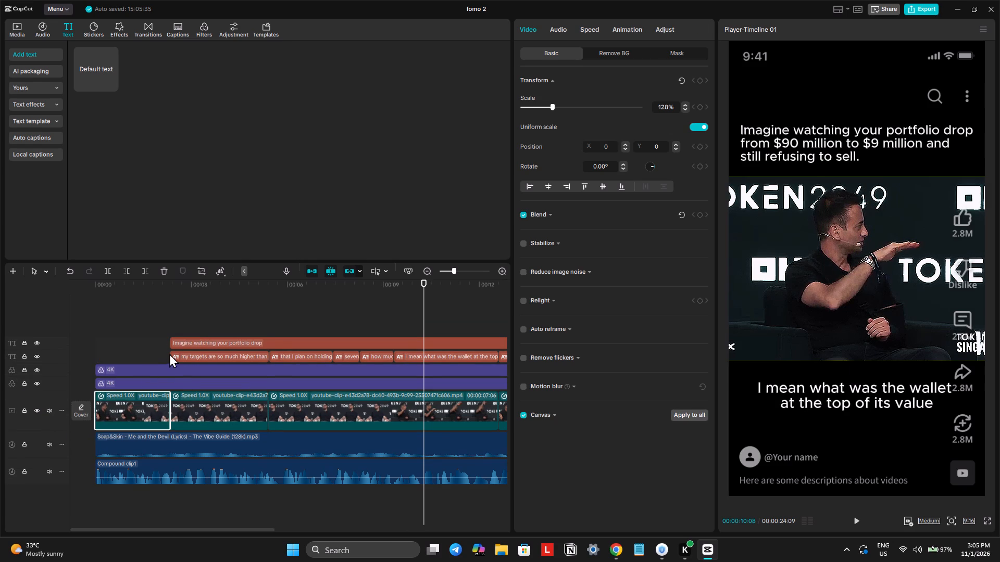
Extend the start of the hook text clip back to 00:00:00:00 so it covers the new opening segment.
{"action": "left_click", "coordinate": [187, 338]}
{"action": "left_click_drag", "start_coordinate": [170, 342], "coordinate": [49, 349]}
Copy the "uh it went from 90 to nine" caption and paste it at 00:00:00:00 above the opening segment.
{"action": "scroll", "coordinate": [258, 356], "scroll_direction": "left", "scroll_amount": 1}
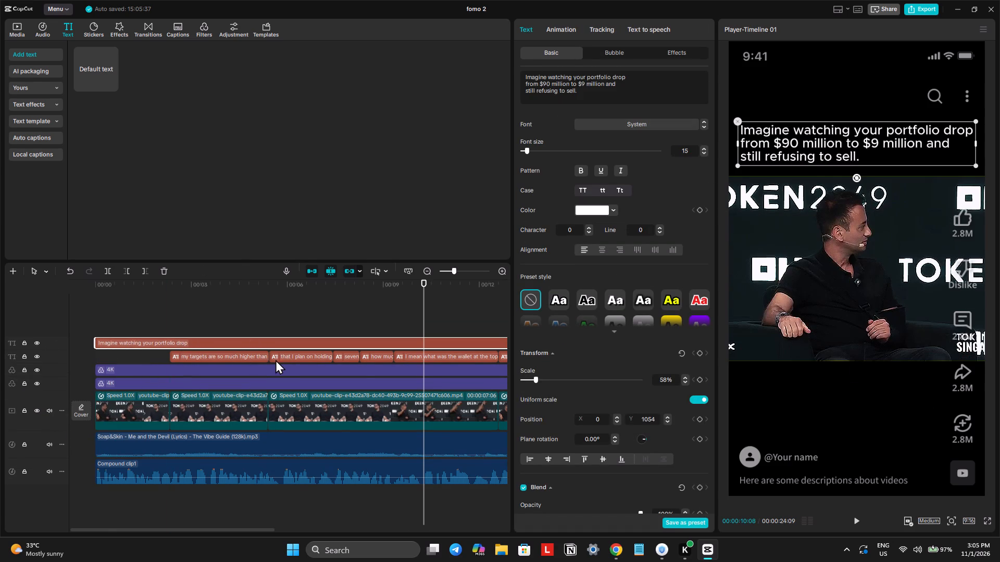
{"action": "scroll", "coordinate": [276, 360], "scroll_direction": "left", "scroll_amount": 1}
{"action": "left_click", "coordinate": [308, 359]}
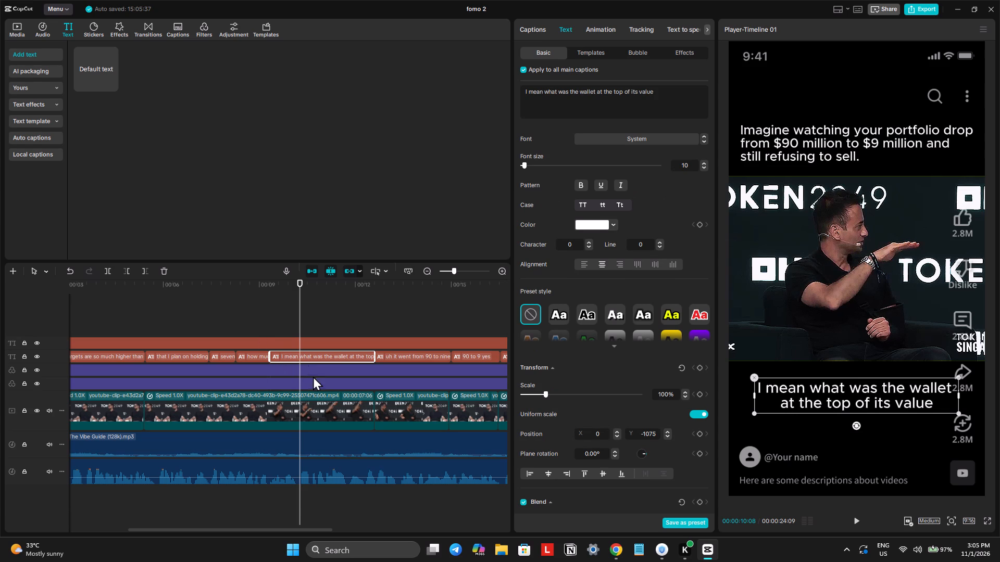
{"action": "left_click", "coordinate": [386, 357]}
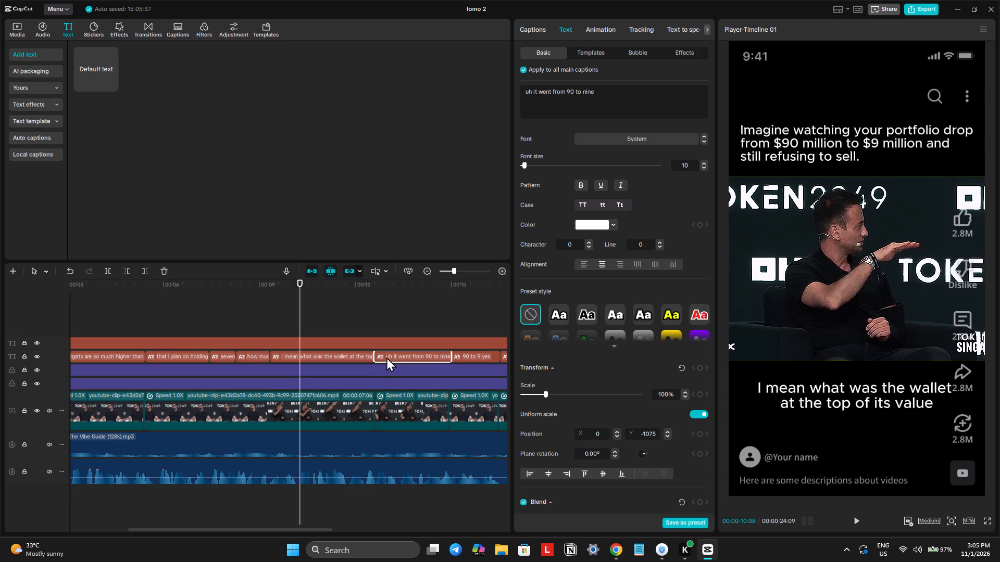
{"action": "key", "text": "ctrl+c"}
{"action": "scroll", "coordinate": [182, 341], "scroll_direction": "right", "scroll_amount": 2}
{"action": "left_click_drag", "start_coordinate": [126, 285], "coordinate": [59, 298]}
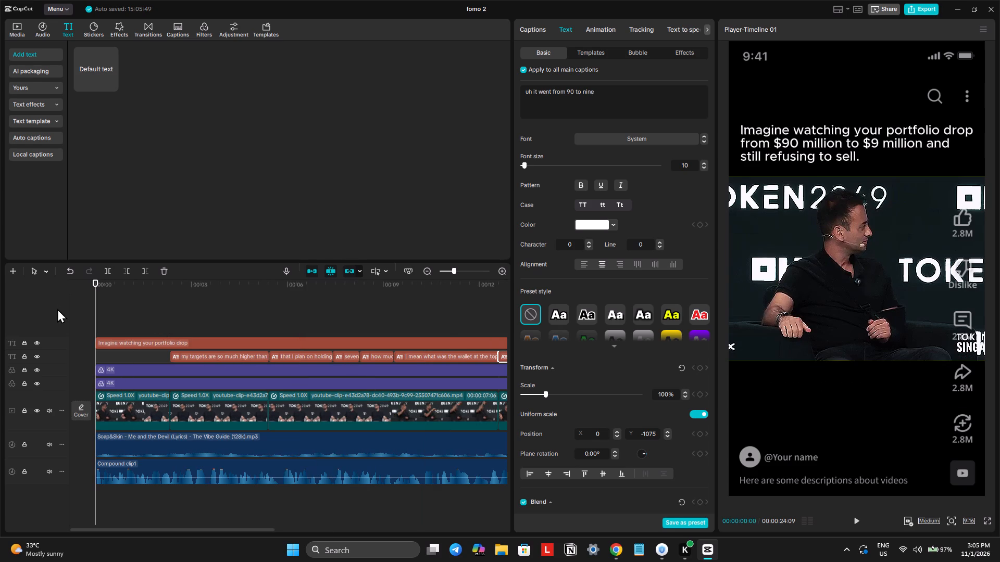
{"action": "key", "text": "ctrl+v"}
{"action": "left_click_drag", "start_coordinate": [147, 336], "coordinate": [145, 353]}
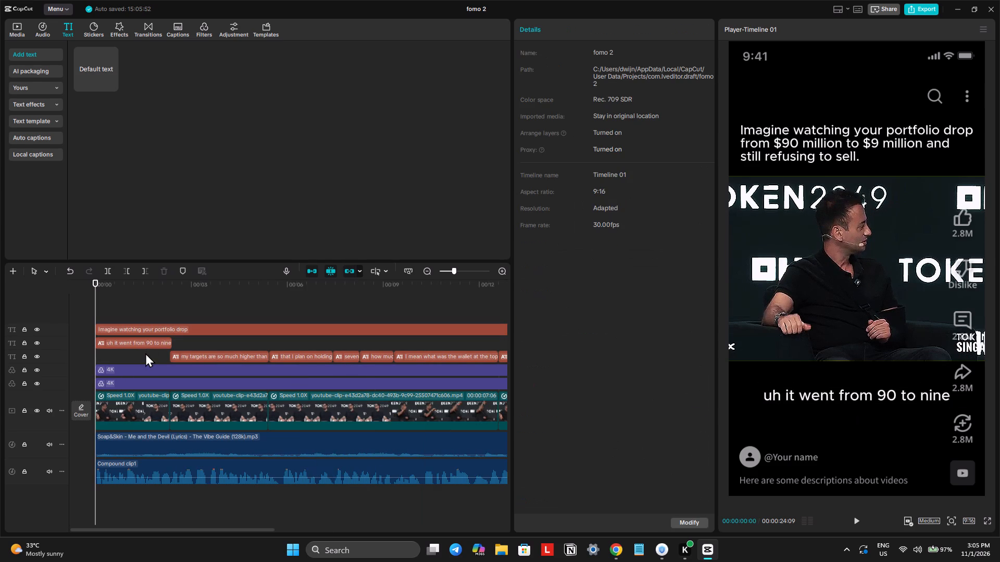
{"action": "left_click_drag", "start_coordinate": [145, 353], "coordinate": [145, 354]}
{"action": "left_click_drag", "start_coordinate": [144, 346], "coordinate": [144, 356]}
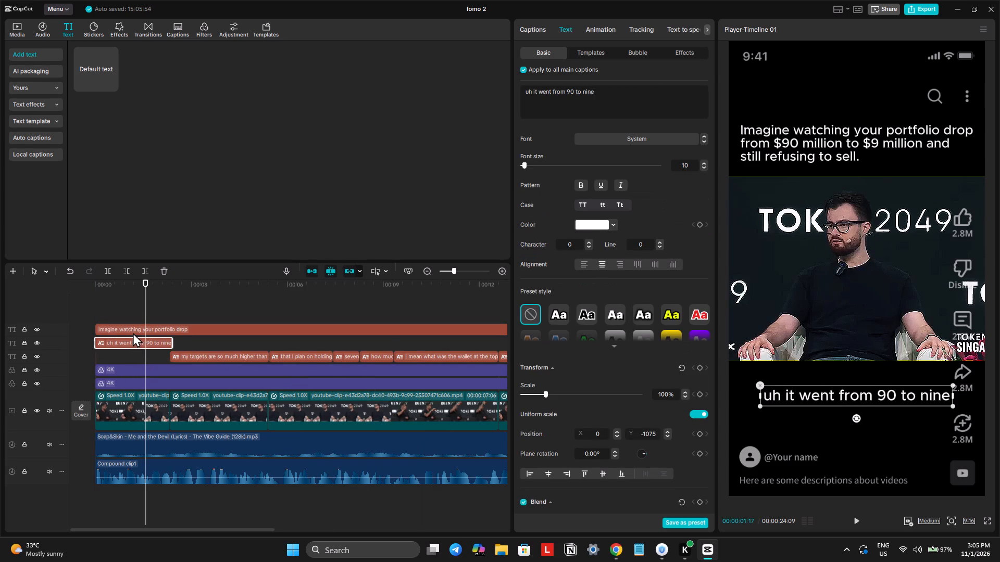
Select all captions, including the pasted one, and set their font to CreatoDisplay-Regular with character spacing -1.
{"action": "left_click", "coordinate": [407, 270]}
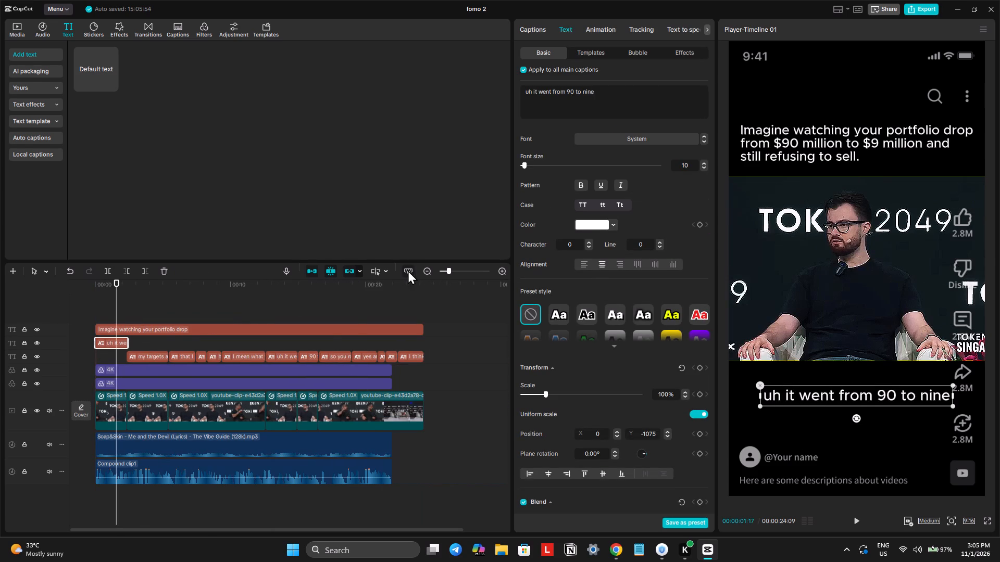
{"action": "left_click", "coordinate": [99, 353]}
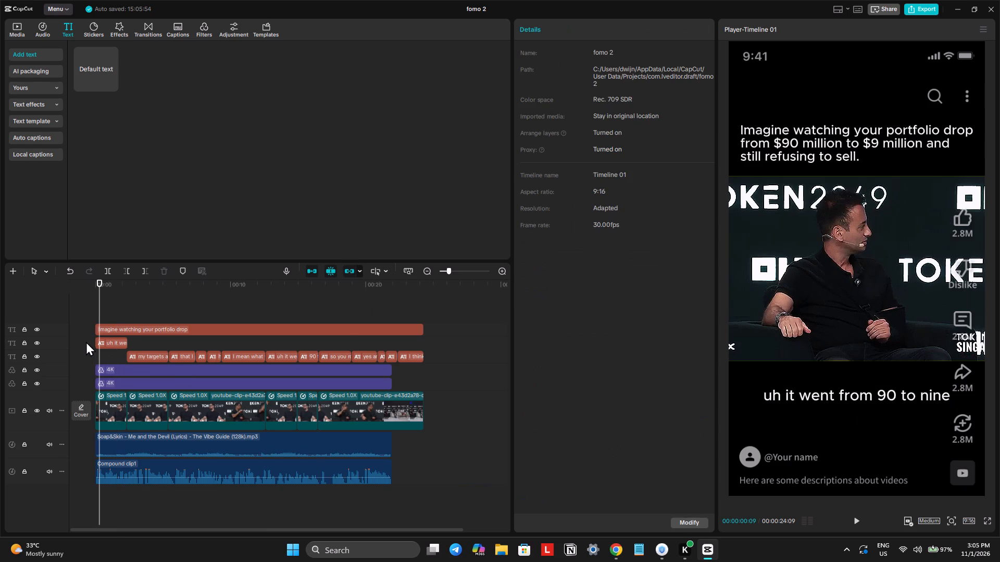
{"action": "left_click_drag", "start_coordinate": [86, 341], "coordinate": [426, 354]}
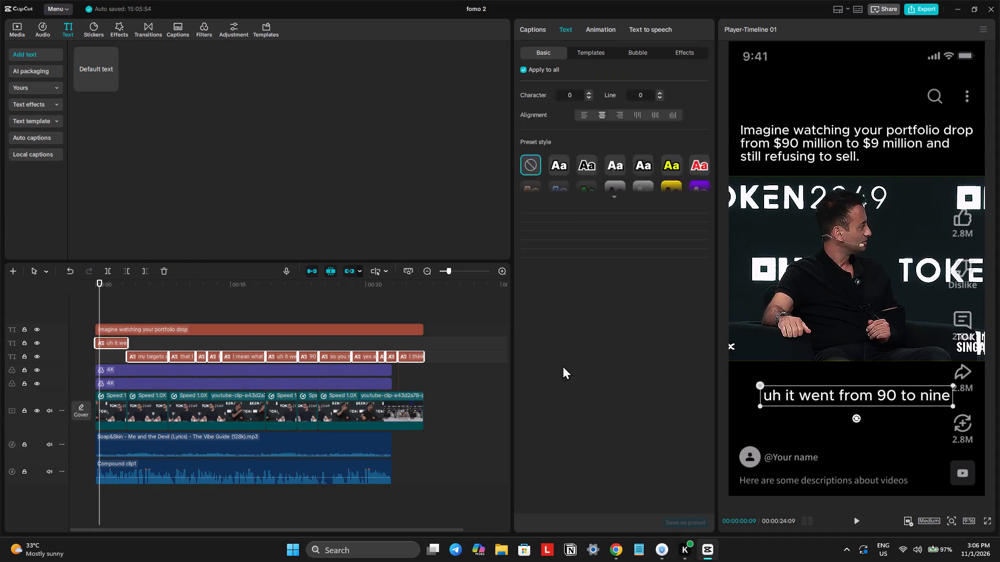
{"action": "left_click", "coordinate": [599, 96]}
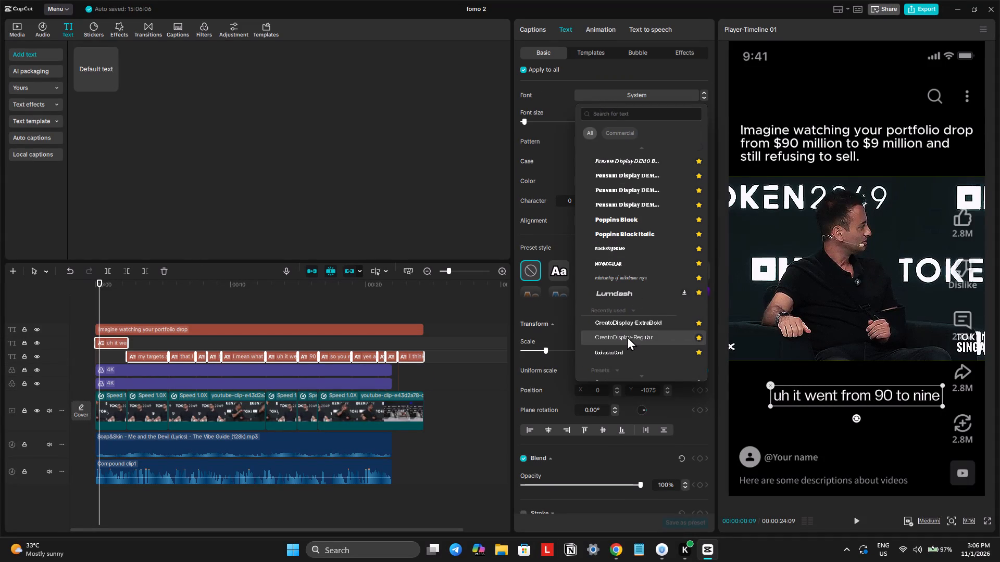
{"action": "scroll", "coordinate": [627, 336], "scroll_direction": "down", "scroll_amount": 1}
{"action": "scroll", "coordinate": [610, 293], "scroll_direction": "down", "scroll_amount": 1}
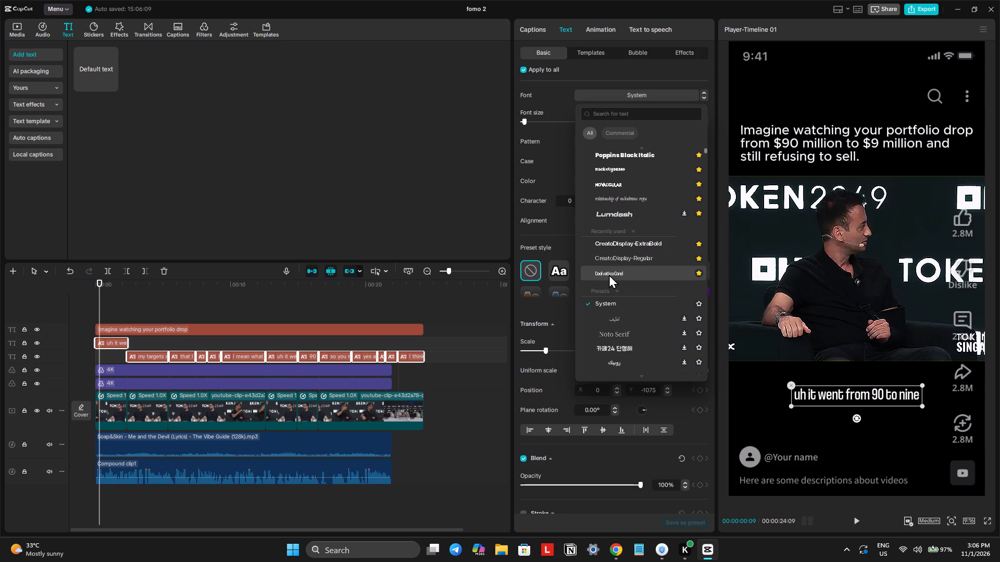
{"action": "scroll", "coordinate": [609, 271], "scroll_direction": "down", "scroll_amount": 2}
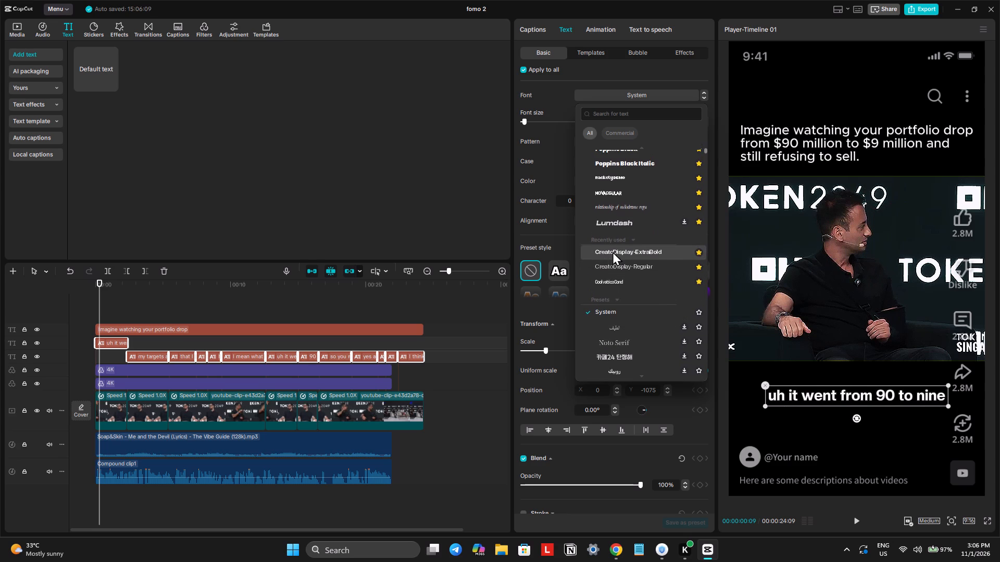
{"action": "scroll", "coordinate": [612, 251], "scroll_direction": "down", "scroll_amount": 2}
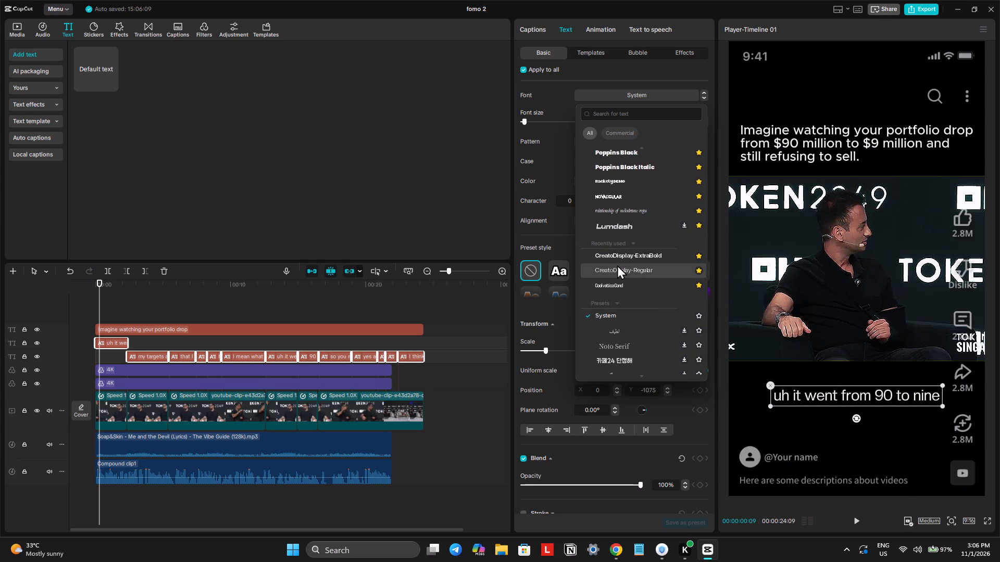
{"action": "scroll", "coordinate": [617, 265], "scroll_direction": "down", "scroll_amount": 1}
{"action": "left_click", "coordinate": [617, 265]}
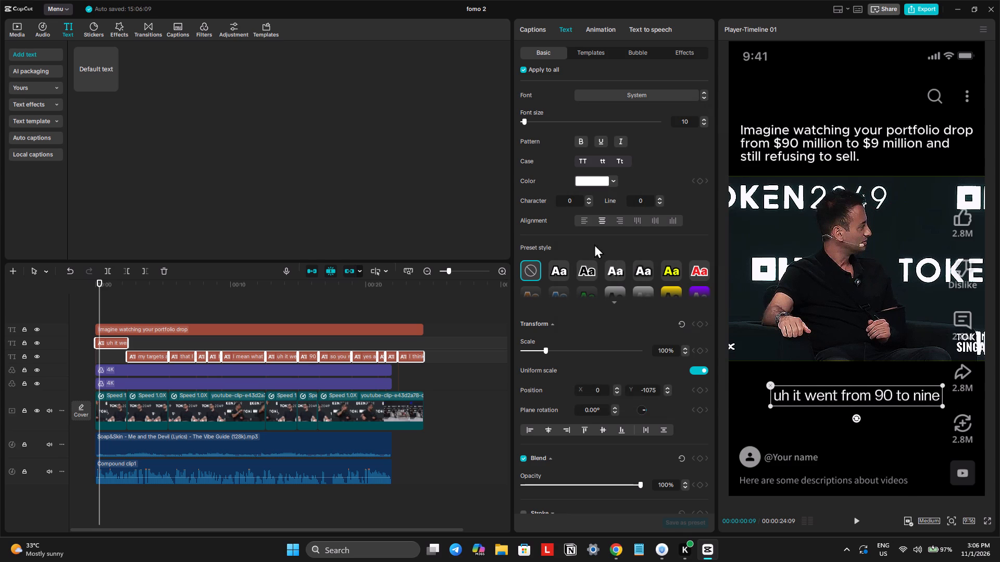
{"action": "left_click", "coordinate": [592, 201]}
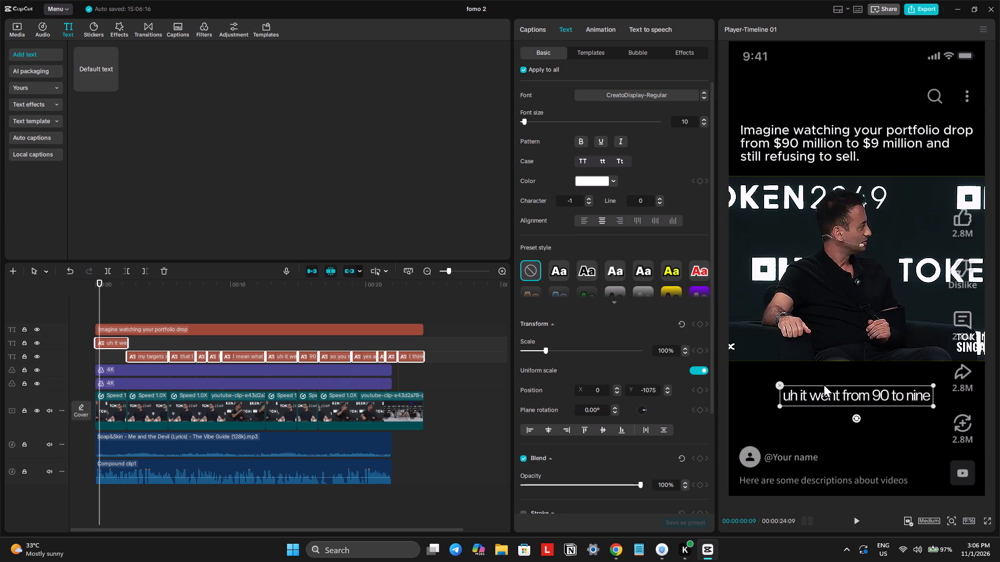
Move all captions up onto the lower half of the video, horizontally centred at X 0, Y -201.
{"action": "scroll", "coordinate": [827, 393], "scroll_direction": "down", "scroll_amount": 2}
{"action": "left_click_drag", "start_coordinate": [827, 393], "coordinate": [821, 293]}
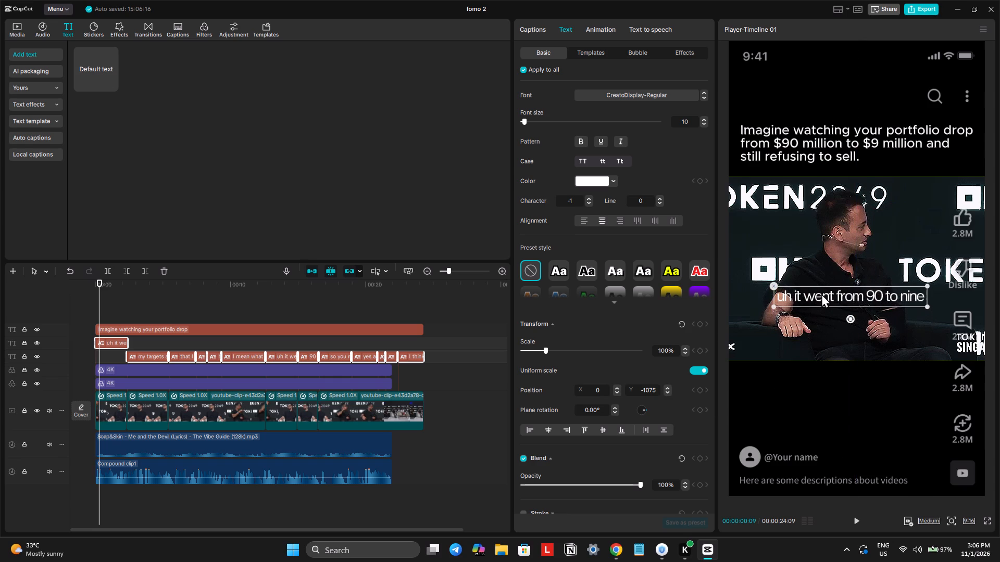
{"action": "left_click_drag", "start_coordinate": [821, 293], "coordinate": [825, 289]}
Enable a shadow on all captions.
{"action": "scroll", "coordinate": [831, 289], "scroll_direction": "down", "scroll_amount": 3}
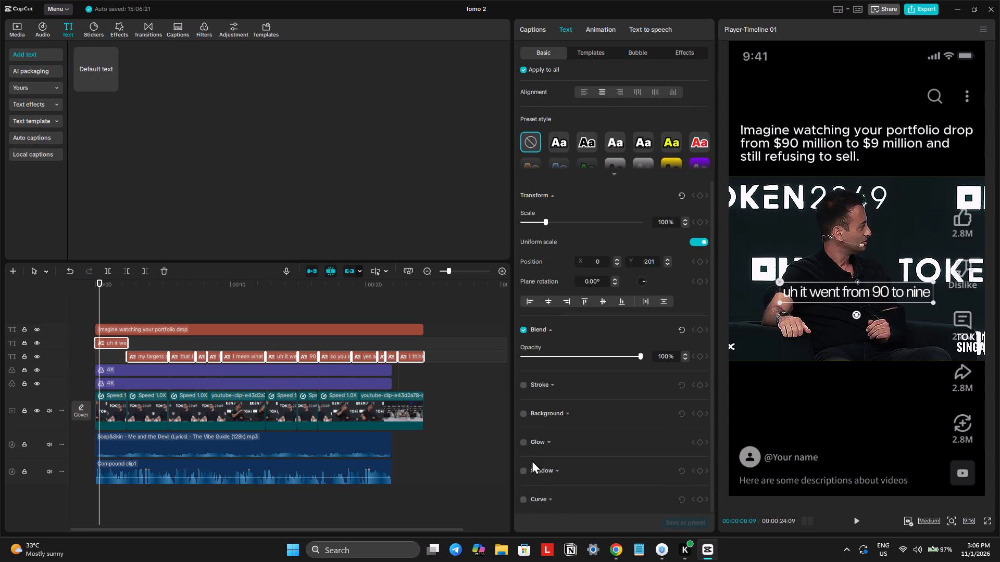
{"action": "left_click", "coordinate": [523, 470]}
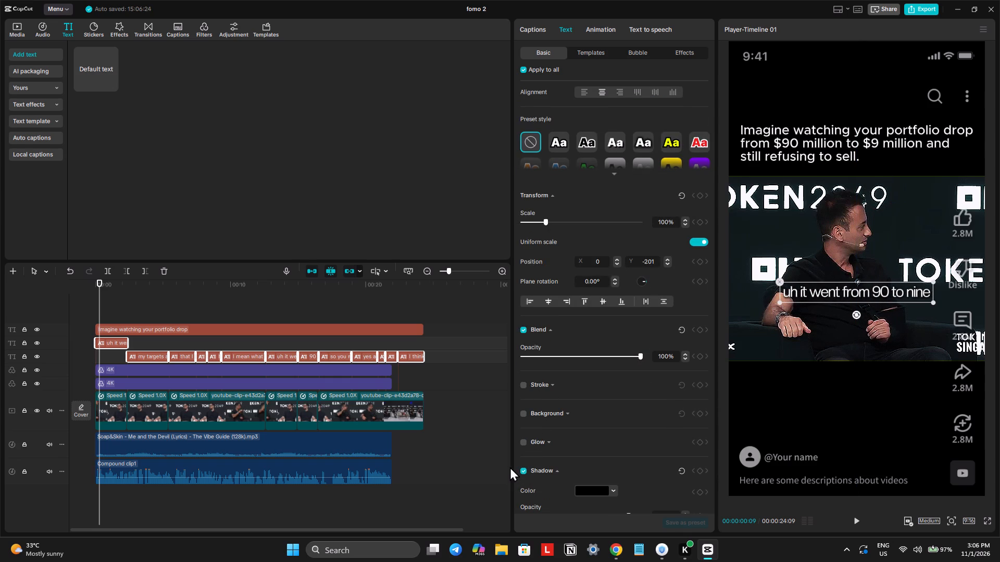
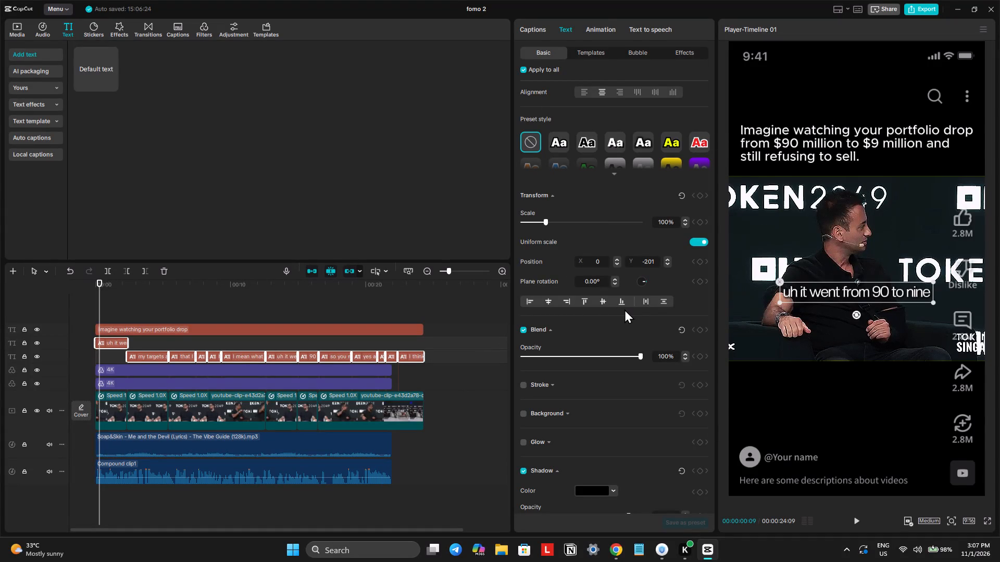
Apply the favourite caption animation Switch to all captions.
{"action": "left_click", "coordinate": [590, 53]}
{"action": "left_click", "coordinate": [593, 23]}
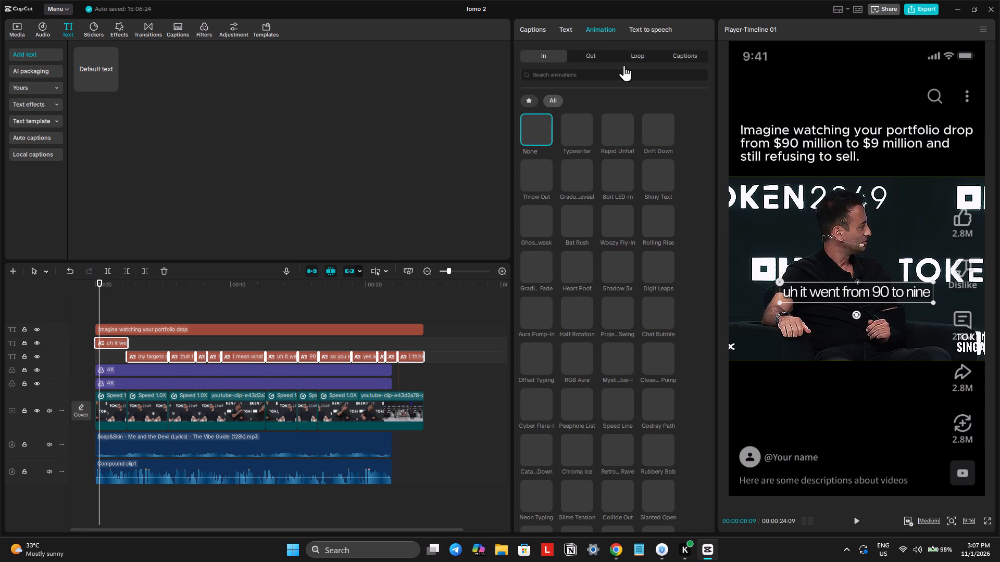
{"action": "left_click", "coordinate": [683, 59]}
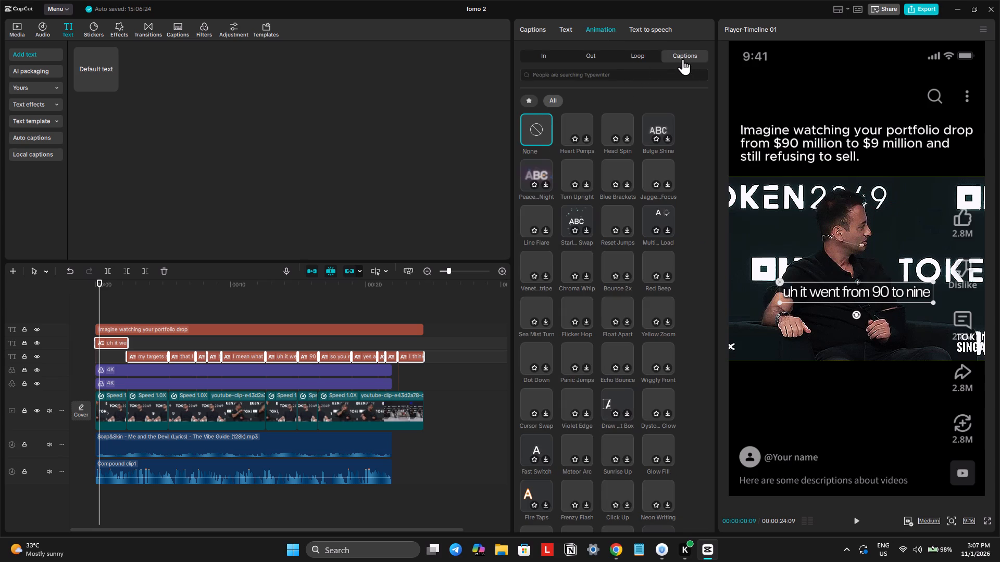
{"action": "left_click", "coordinate": [525, 100]}
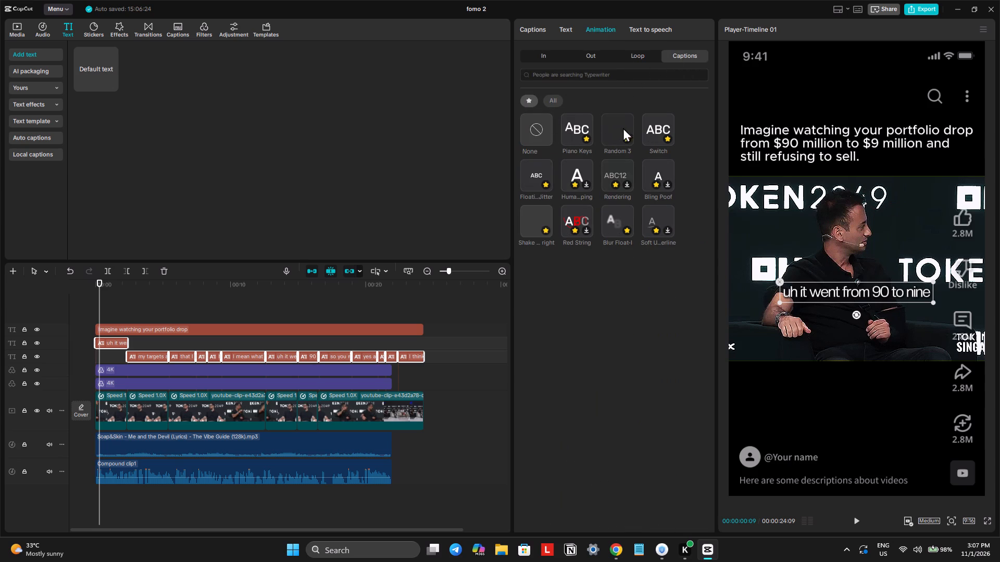
{"action": "left_click", "coordinate": [651, 129]}
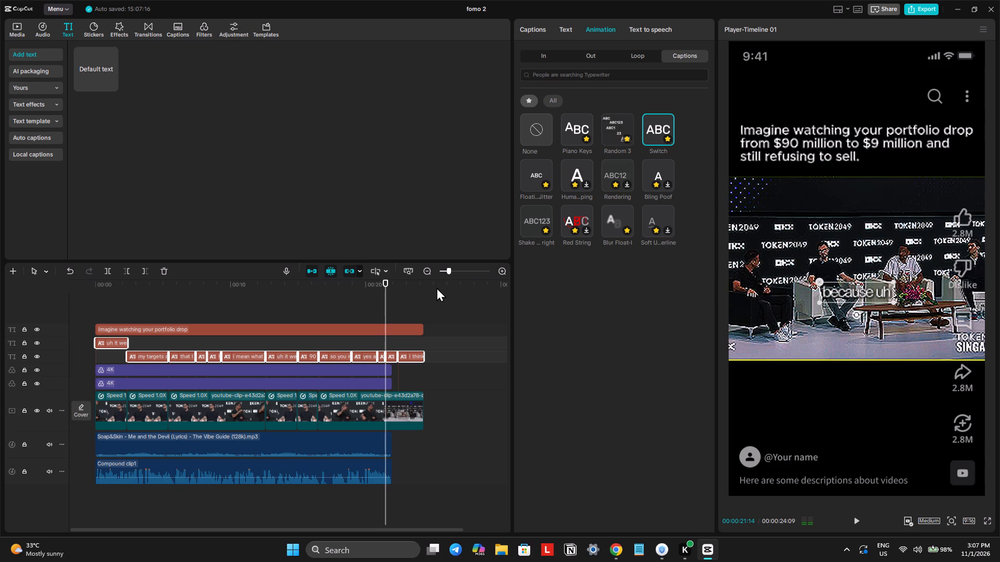
Extend both 4K filter layers to the end of the video track.
{"action": "key", "text": "space"}
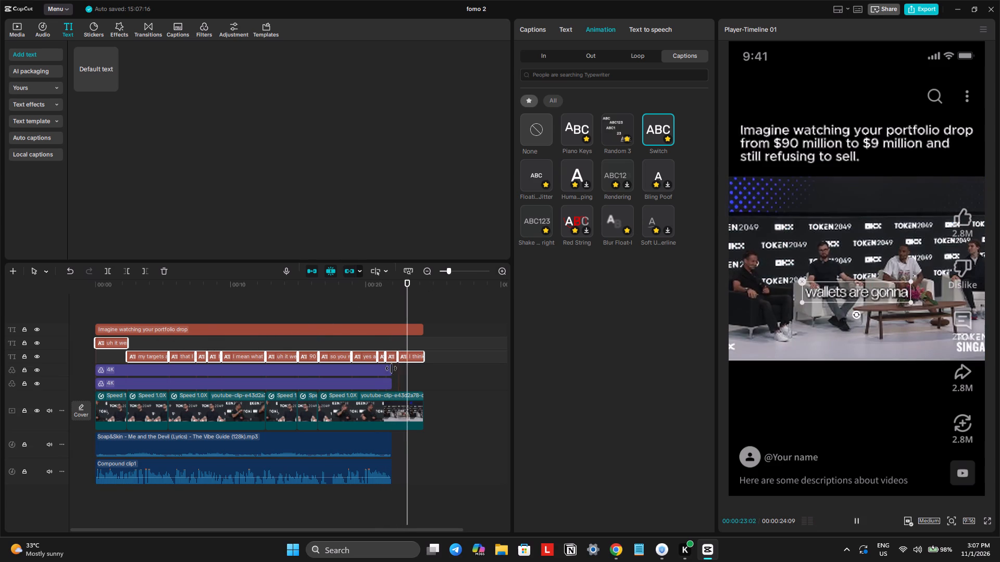
{"action": "key", "text": "space"}
{"action": "scroll", "coordinate": [427, 380], "scroll_direction": "up", "scroll_amount": 9, "text": "ctrl"}
{"action": "left_click", "coordinate": [384, 371]}
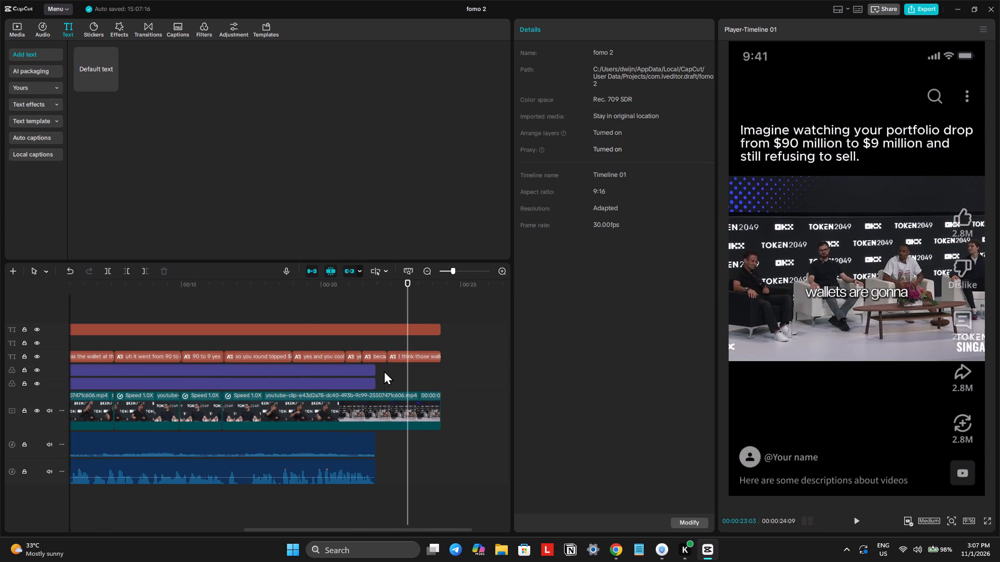
{"action": "left_click_drag", "start_coordinate": [385, 369], "coordinate": [363, 387]}
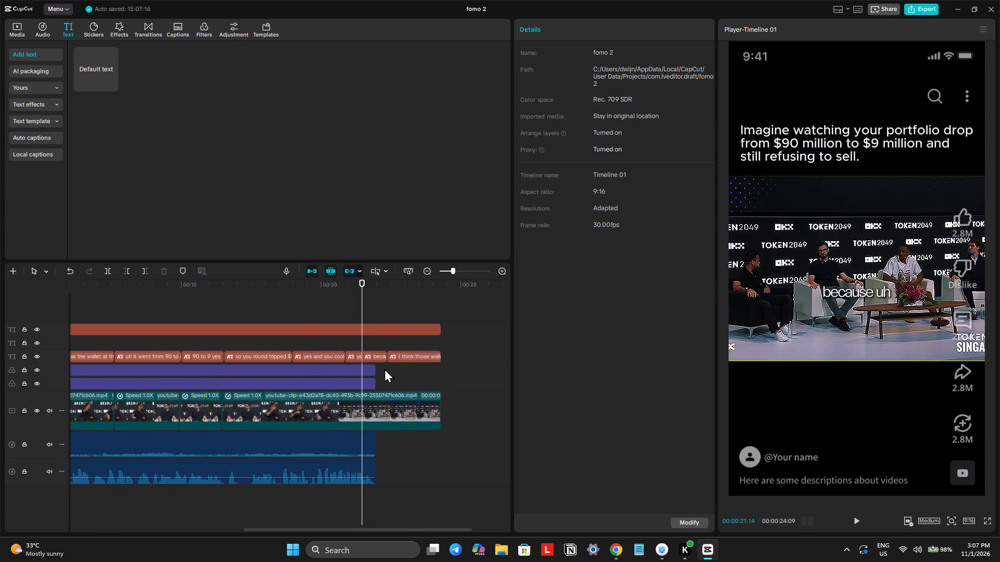
{"action": "left_click_drag", "start_coordinate": [384, 368], "coordinate": [372, 382]}
{"action": "left_click_drag", "start_coordinate": [375, 371], "coordinate": [432, 388]}
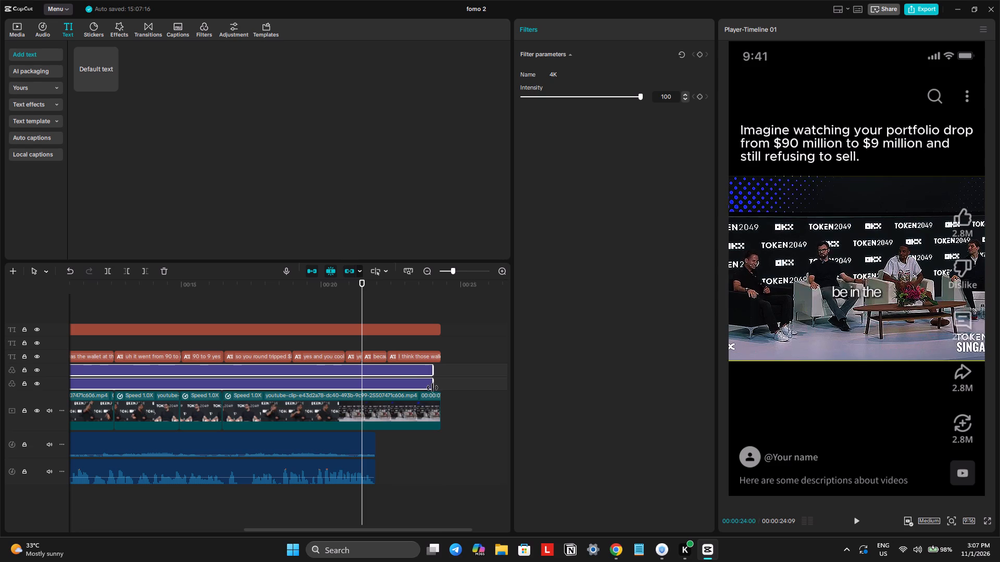
{"action": "left_click_drag", "start_coordinate": [432, 388], "coordinate": [438, 393]}
Play back the opening segment and compare the two audio tracks with the video up to its end.
{"action": "left_click_drag", "start_coordinate": [384, 448], "coordinate": [374, 476]}
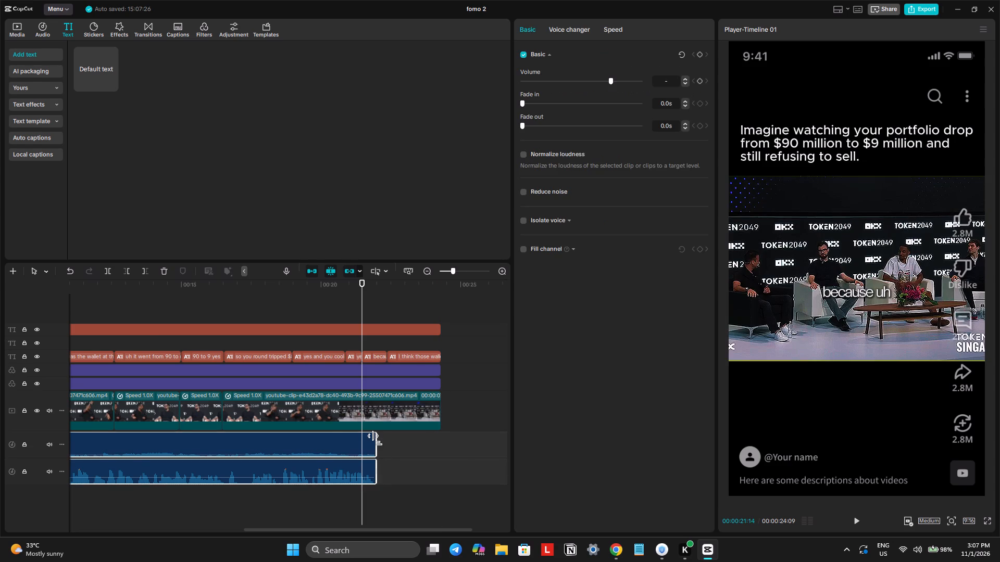
{"action": "scroll", "coordinate": [377, 443], "scroll_direction": "right", "scroll_amount": 6}
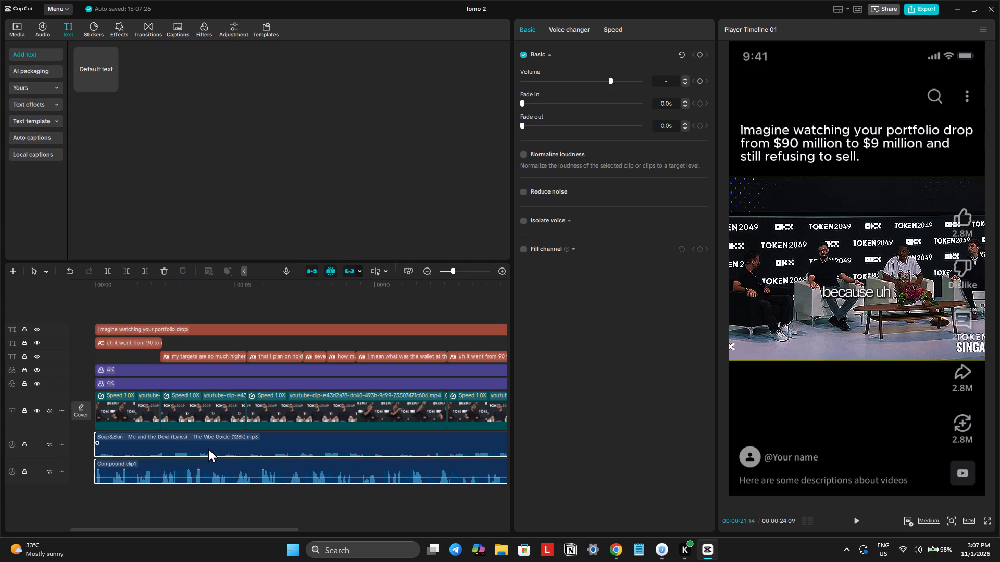
{"action": "left_click", "coordinate": [101, 286]}
{"action": "left_click_drag", "start_coordinate": [101, 286], "coordinate": [96, 287]}
{"action": "key", "text": "space"}
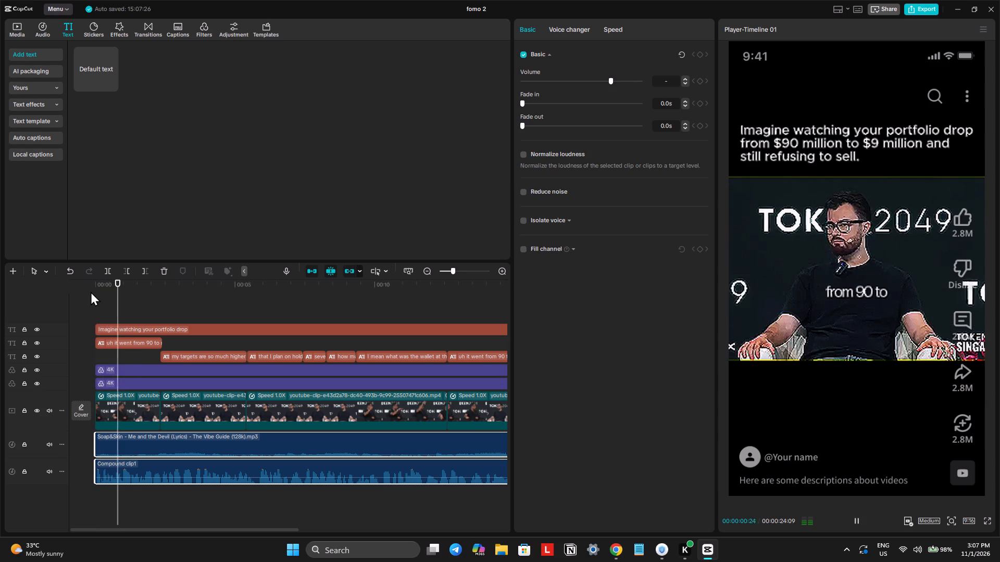
{"action": "key", "text": "space"}
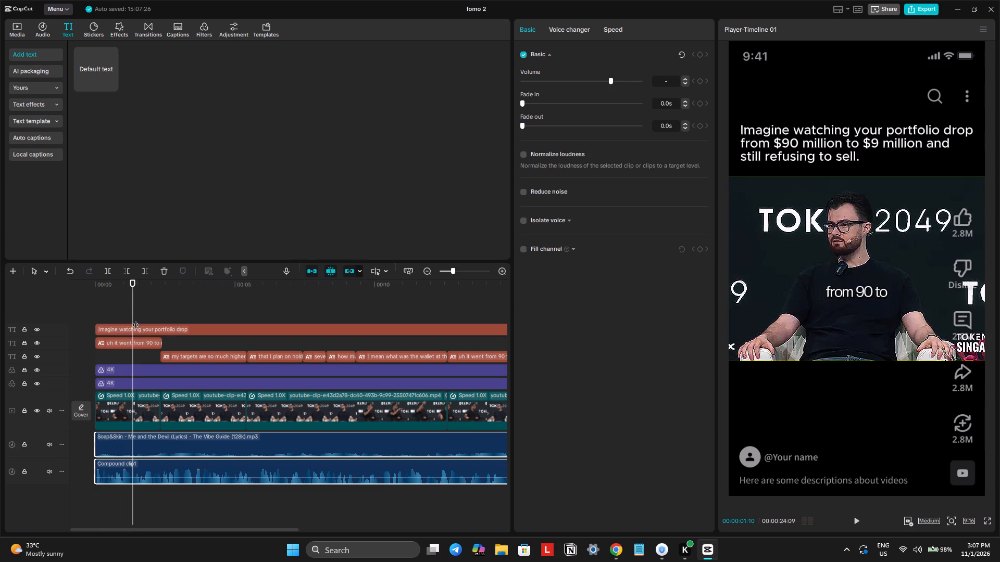
{"action": "scroll", "coordinate": [326, 420], "scroll_direction": "left", "scroll_amount": 4}
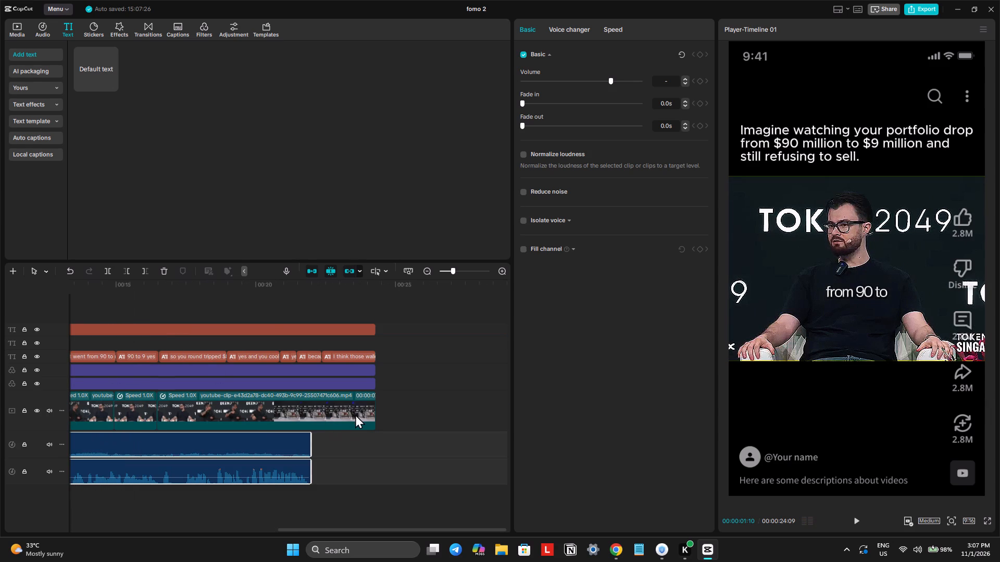
{"action": "scroll", "coordinate": [168, 420], "scroll_direction": "right", "scroll_amount": 1}
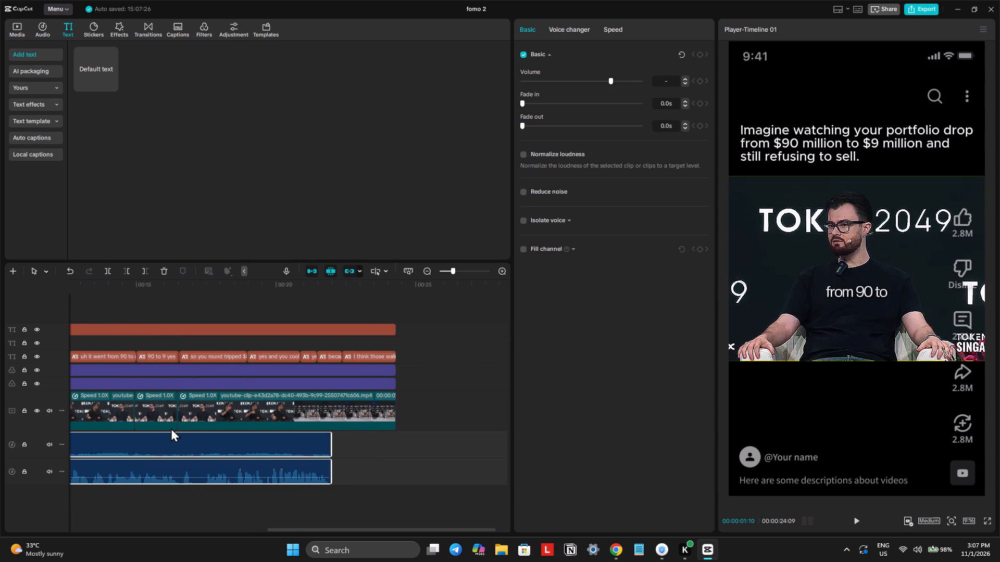
{"action": "scroll", "coordinate": [171, 428], "scroll_direction": "right", "scroll_amount": 1}
Split the Compound clip1 voice audio at 00:00:14:28 and 00:00:16:14, matching the "90 to 9 yes" video segment.
{"action": "left_click", "coordinate": [183, 415]}
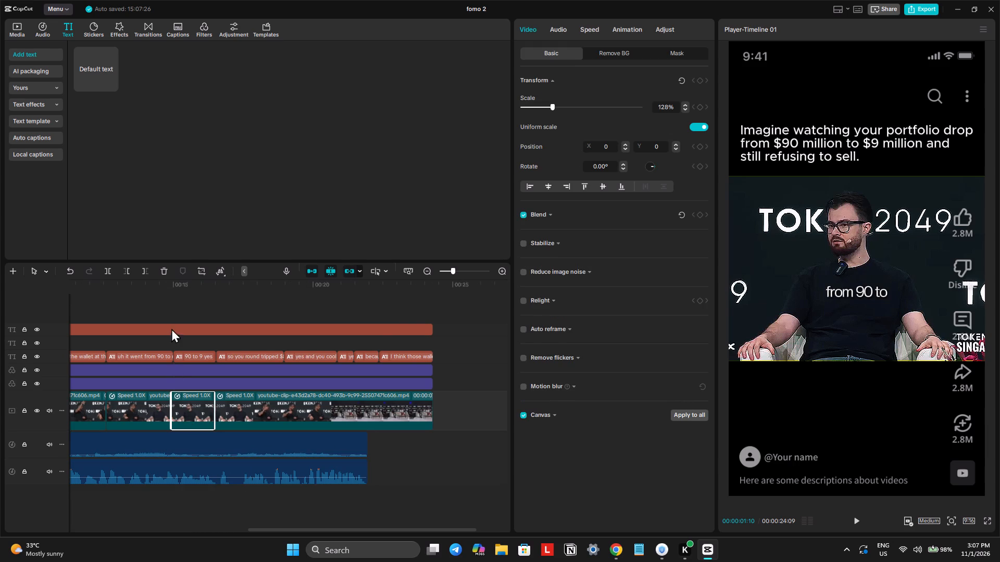
{"action": "left_click", "coordinate": [177, 305]}
{"action": "left_click", "coordinate": [176, 303]}
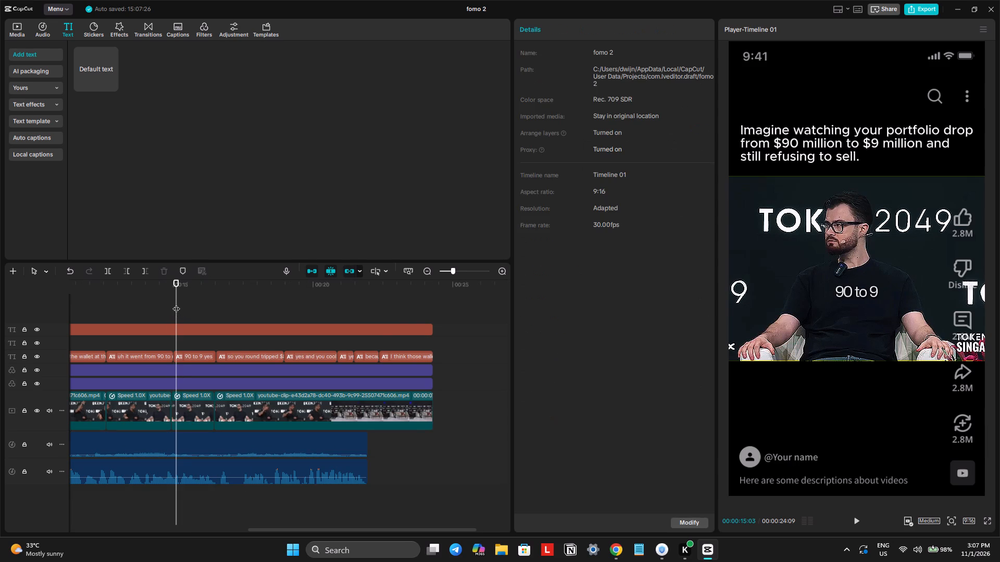
{"action": "left_click", "coordinate": [186, 474]}
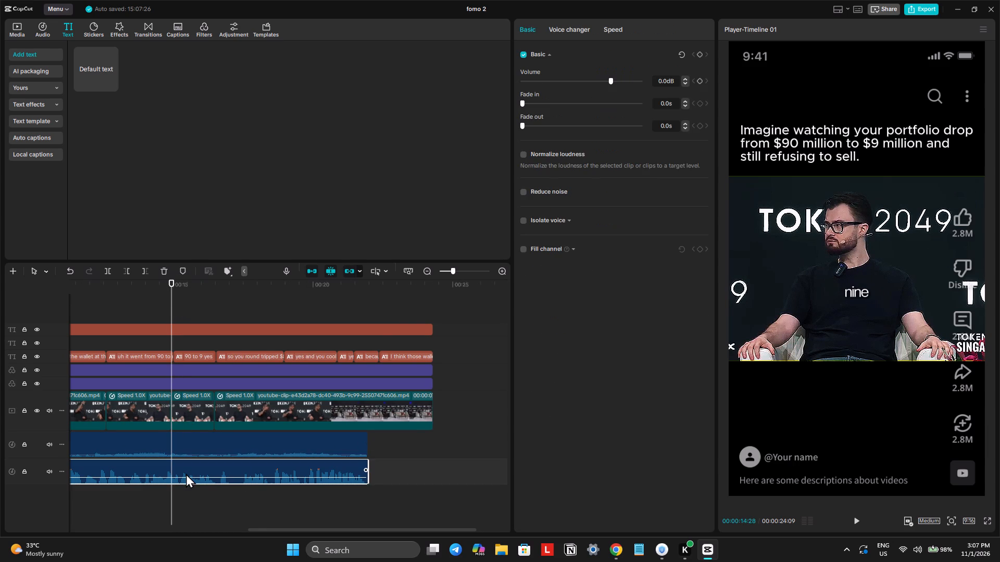
{"action": "key", "text": "ctrl+b"}
{"action": "left_click", "coordinate": [215, 406]}
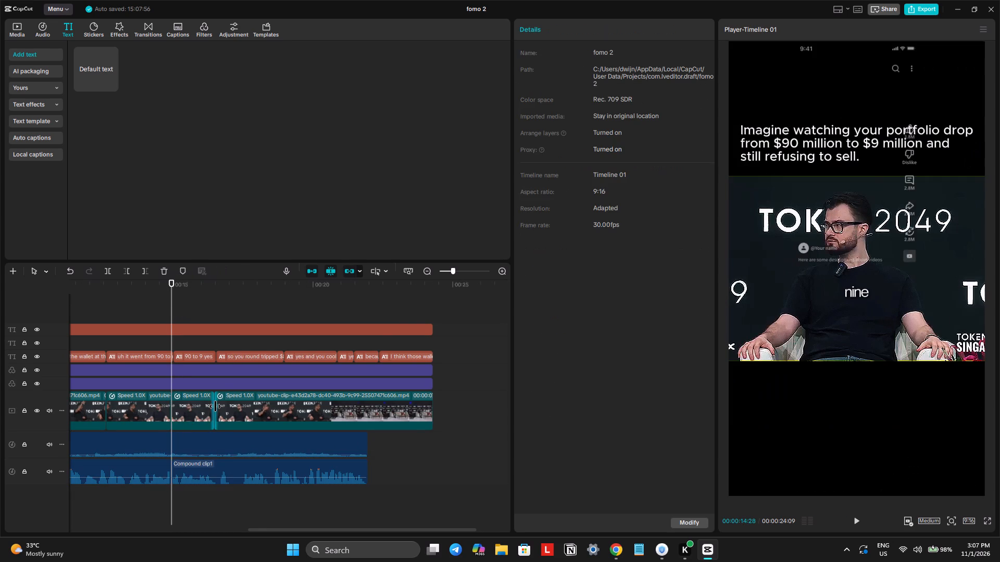
{"action": "left_click", "coordinate": [210, 291]}
{"action": "left_click_drag", "start_coordinate": [210, 291], "coordinate": [218, 291]}
{"action": "left_click_drag", "start_coordinate": [218, 291], "coordinate": [214, 298]}
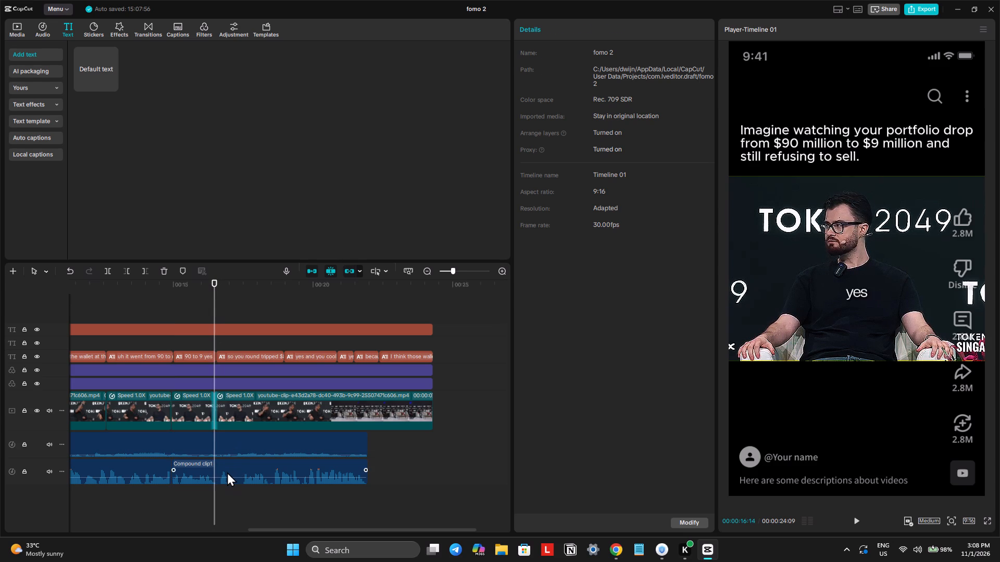
{"action": "left_click", "coordinate": [227, 472]}
{"action": "key", "text": "ctrl+b"}
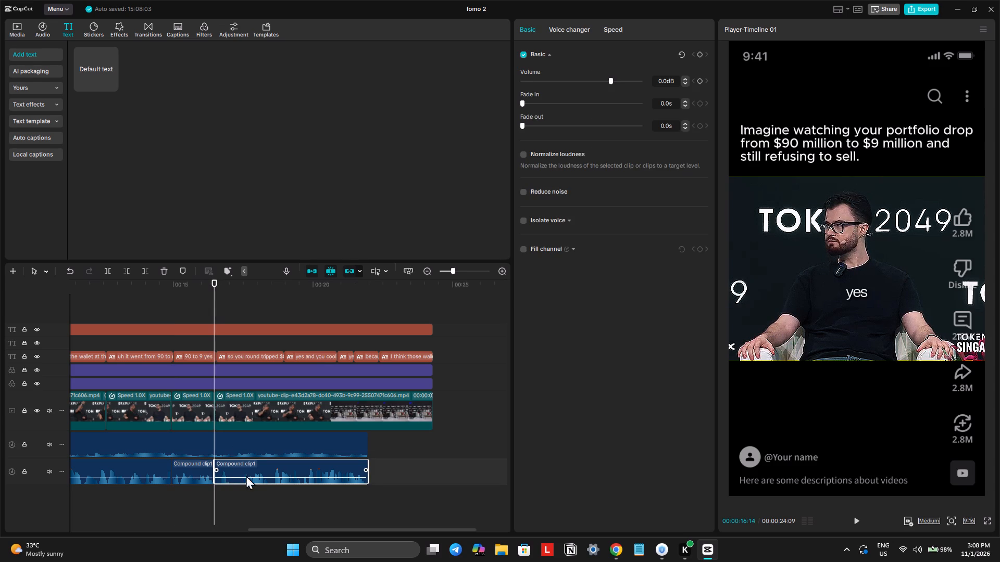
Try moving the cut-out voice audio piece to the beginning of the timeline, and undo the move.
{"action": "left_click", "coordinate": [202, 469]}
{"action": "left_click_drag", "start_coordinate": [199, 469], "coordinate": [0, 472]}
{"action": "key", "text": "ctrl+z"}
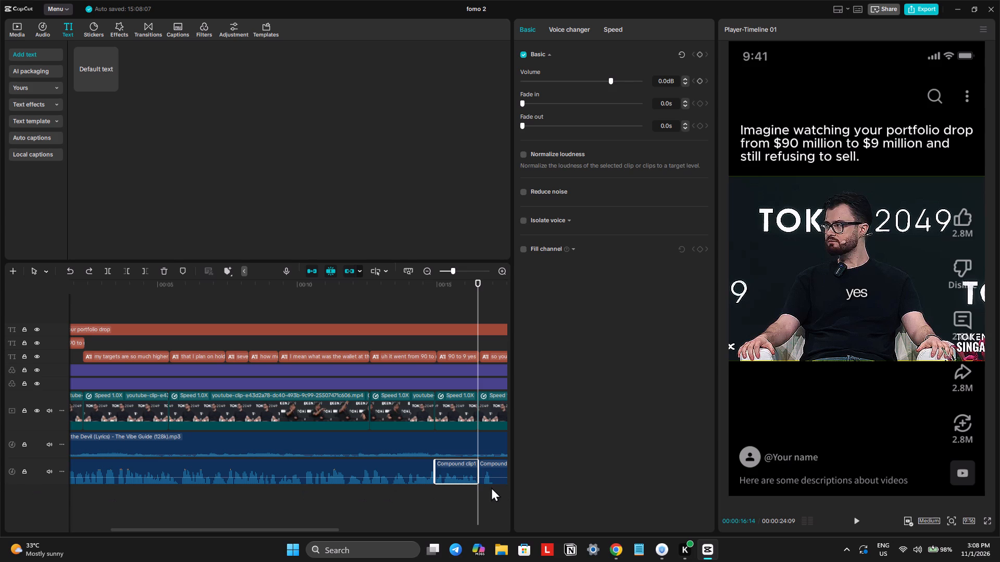
Duplicate the cut-out voice audio piece and move the copy near the timeline's beginning, on its own track below the voice audio.
{"action": "left_click", "coordinate": [452, 472]}
{"action": "key", "text": "ctrl+c"}
{"action": "key", "text": "ctrl+v"}
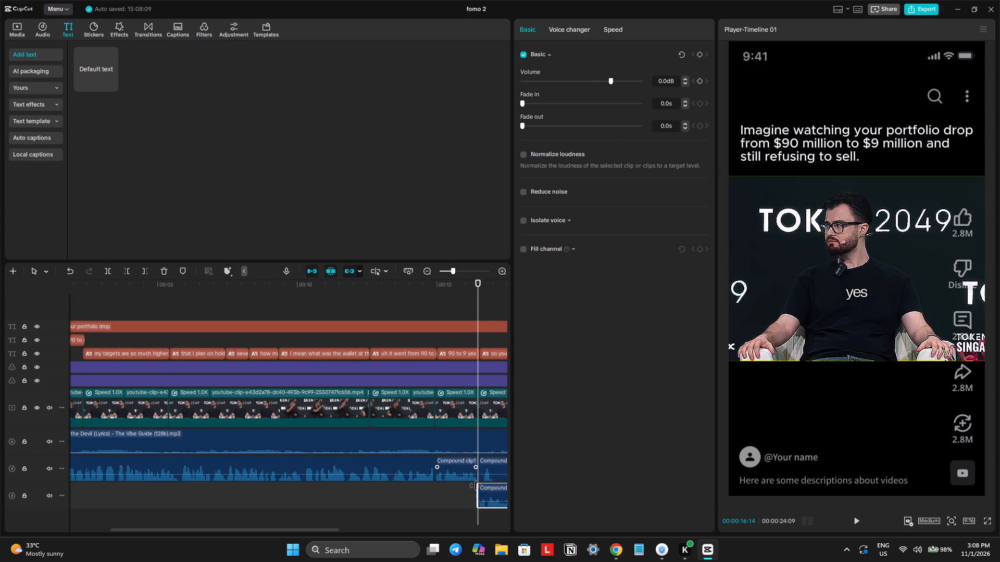
{"action": "left_click_drag", "start_coordinate": [492, 493], "coordinate": [92, 474]}
{"action": "scroll", "coordinate": [322, 493], "scroll_direction": "right", "scroll_amount": 6}
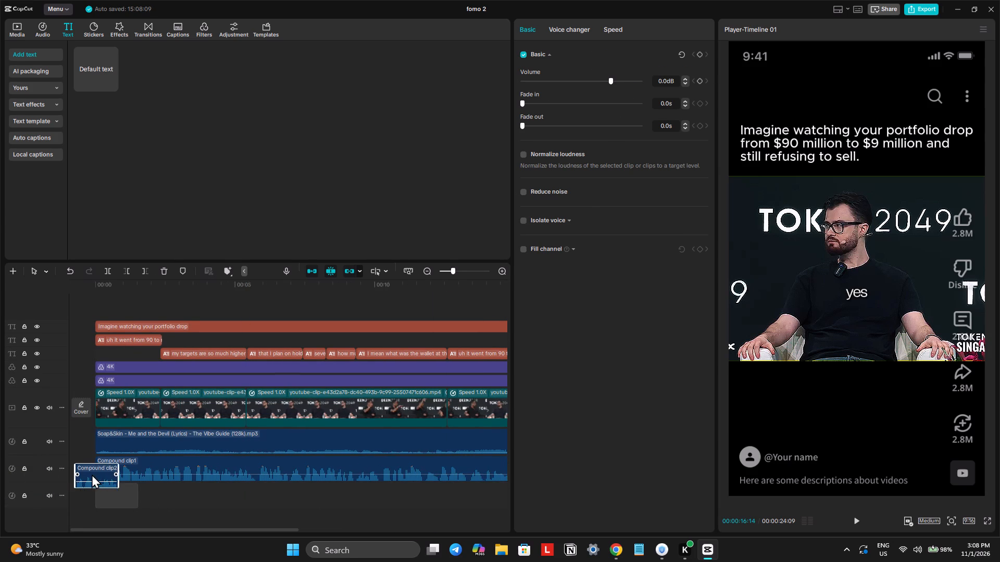
{"action": "left_click_drag", "start_coordinate": [92, 474], "coordinate": [145, 494]}
{"action": "left_click_drag", "start_coordinate": [151, 495], "coordinate": [145, 495]}
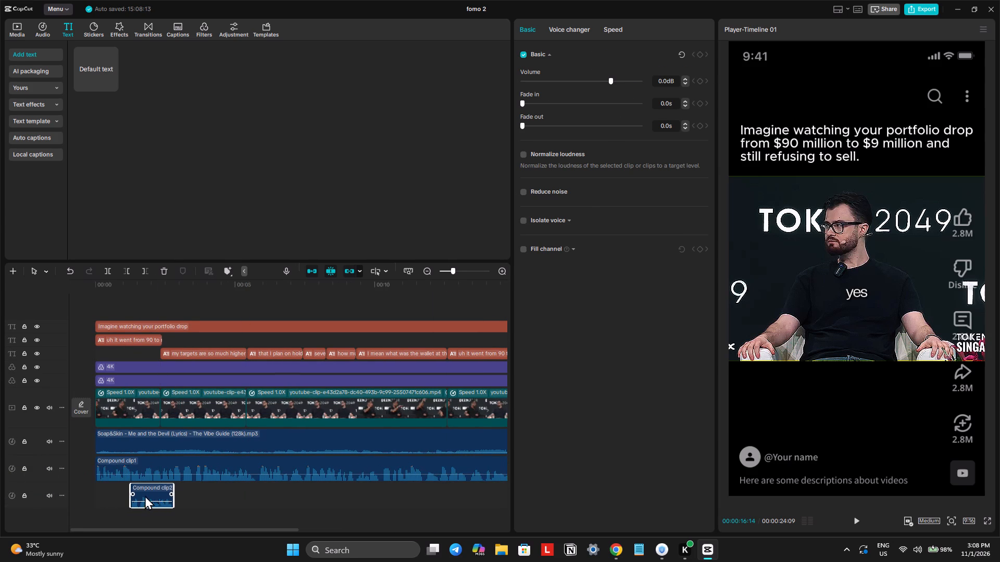
{"action": "left_click_drag", "start_coordinate": [145, 495], "coordinate": [102, 475]}
{"action": "left_click_drag", "start_coordinate": [116, 493], "coordinate": [95, 471]}
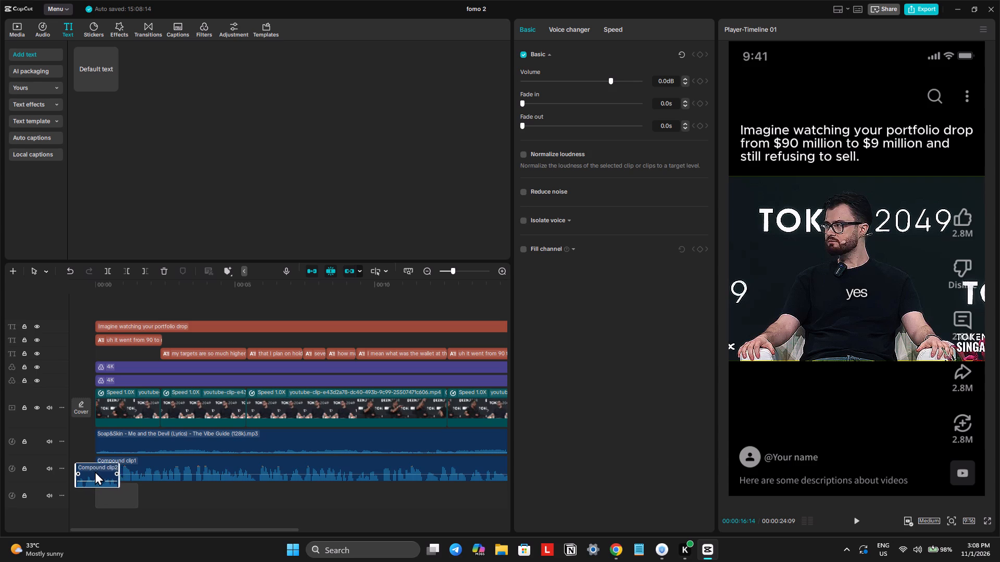
{"action": "left_click_drag", "start_coordinate": [95, 471], "coordinate": [159, 504]}
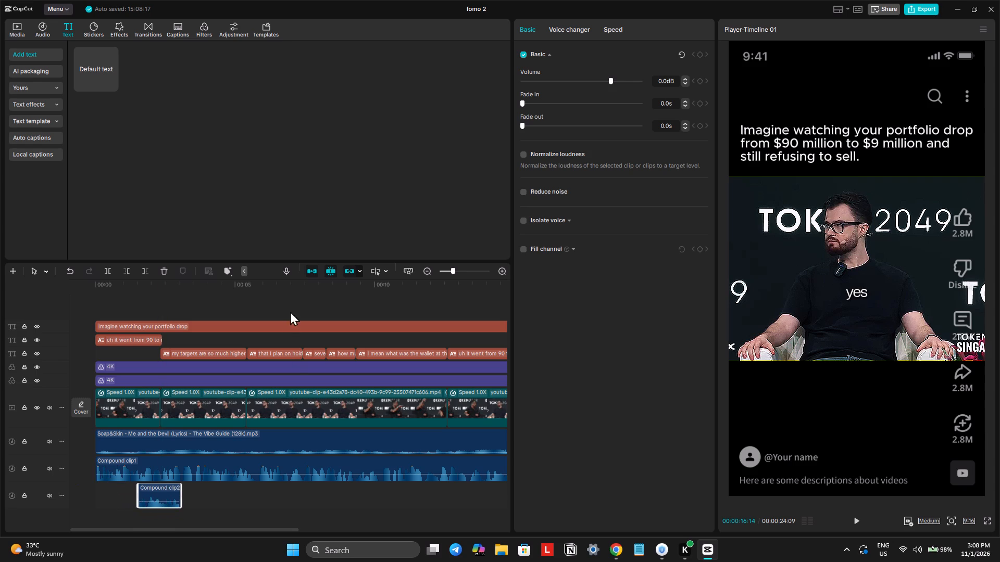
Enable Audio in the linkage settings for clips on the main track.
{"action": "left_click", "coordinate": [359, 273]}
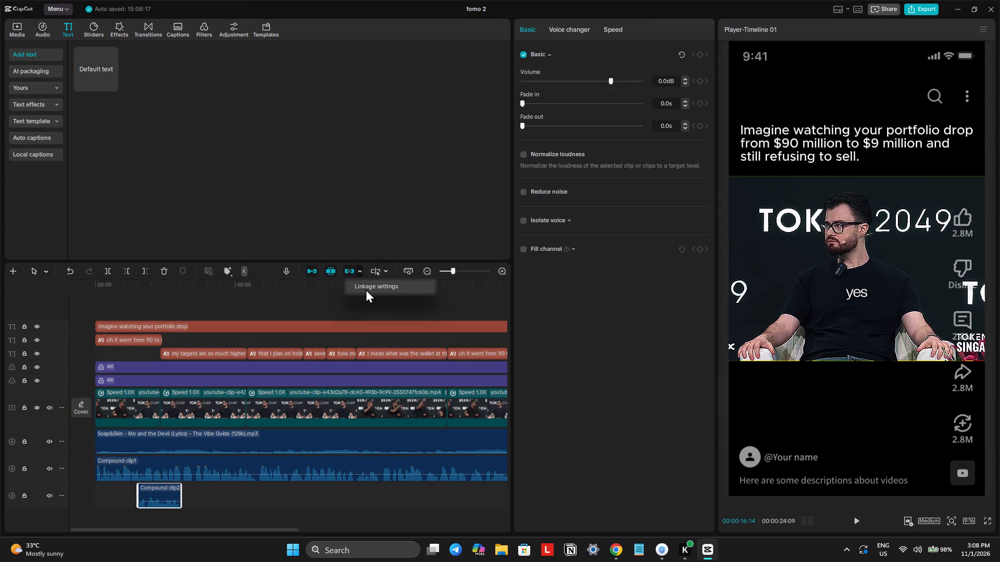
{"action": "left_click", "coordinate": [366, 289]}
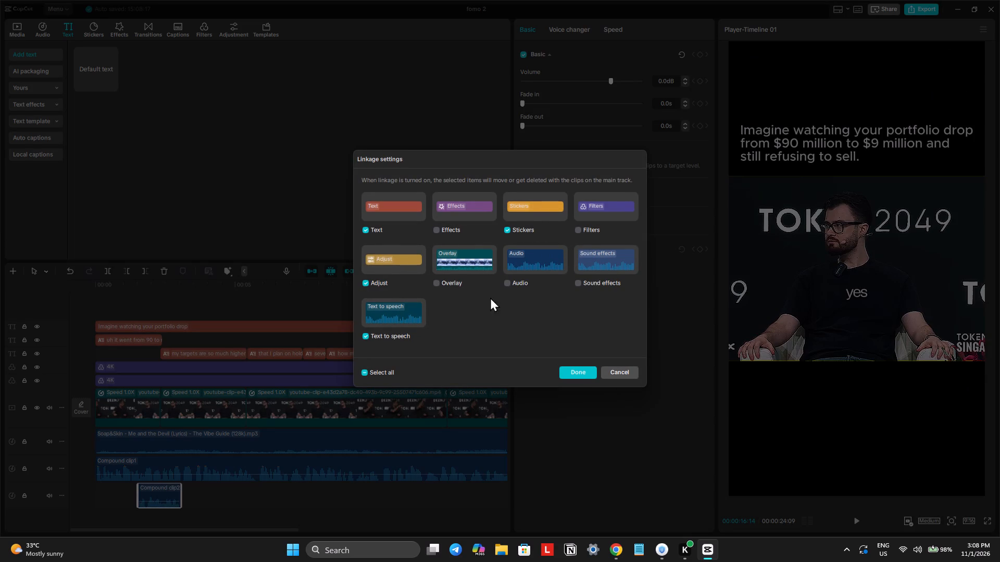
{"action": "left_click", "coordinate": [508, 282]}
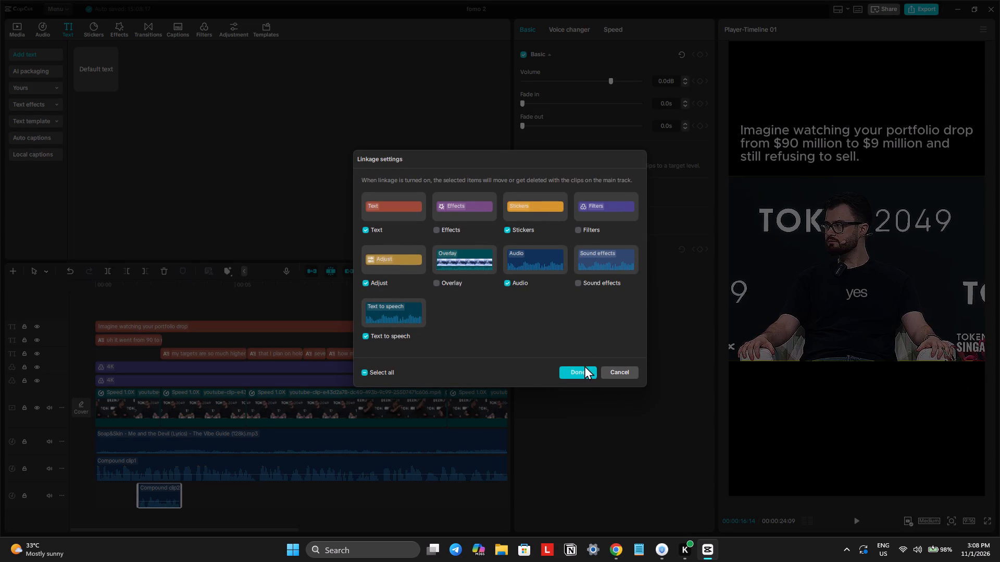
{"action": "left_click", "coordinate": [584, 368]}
Place the copied voice audio piece at the very start of the timeline, on the track below the original voice audio.
{"action": "left_click_drag", "start_coordinate": [167, 496], "coordinate": [91, 473]}
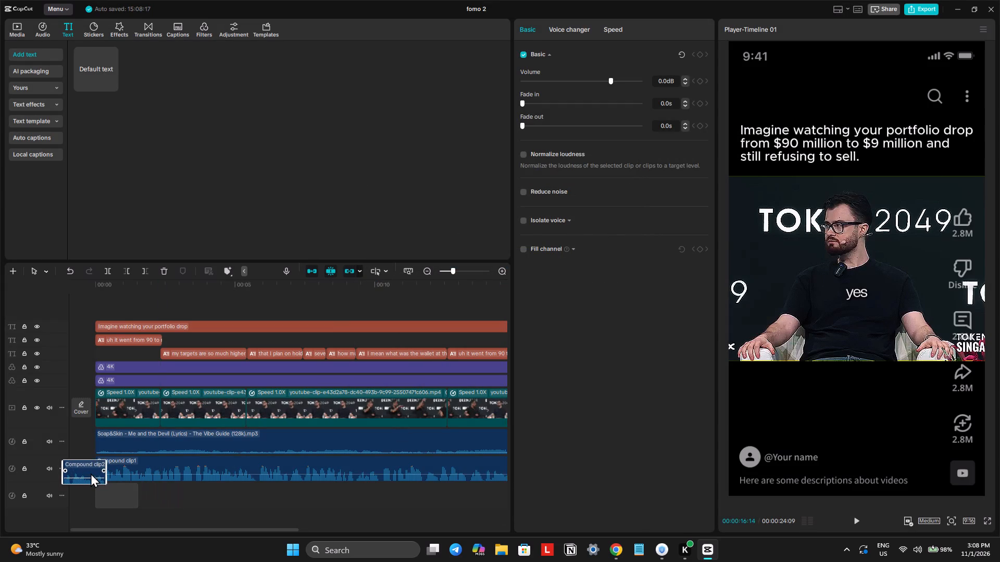
{"action": "left_click_drag", "start_coordinate": [91, 473], "coordinate": [120, 493]}
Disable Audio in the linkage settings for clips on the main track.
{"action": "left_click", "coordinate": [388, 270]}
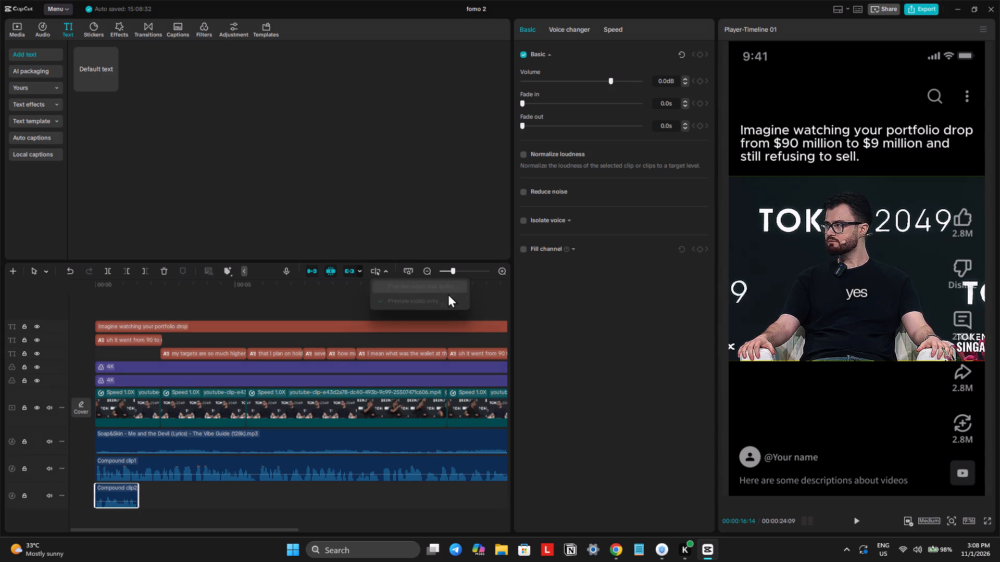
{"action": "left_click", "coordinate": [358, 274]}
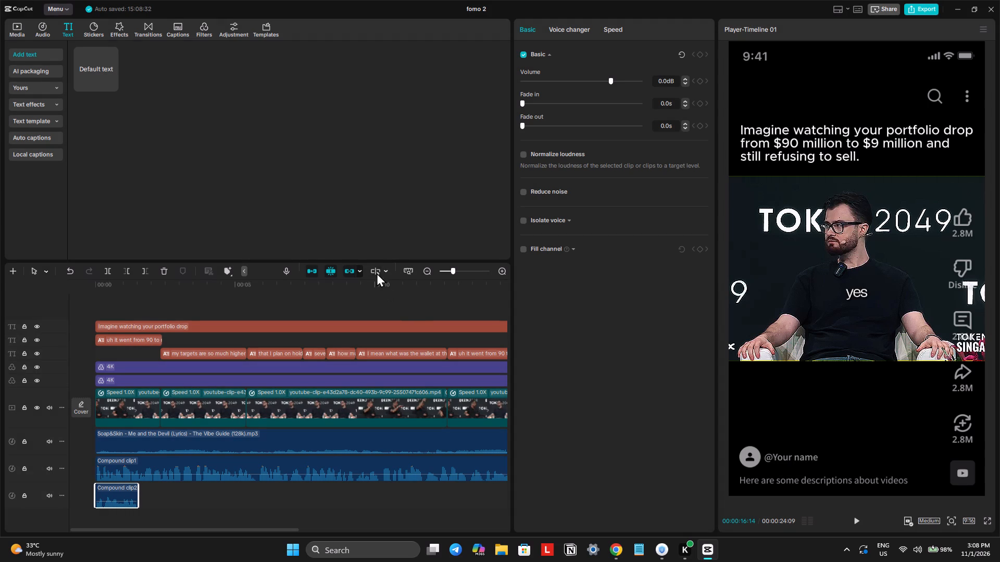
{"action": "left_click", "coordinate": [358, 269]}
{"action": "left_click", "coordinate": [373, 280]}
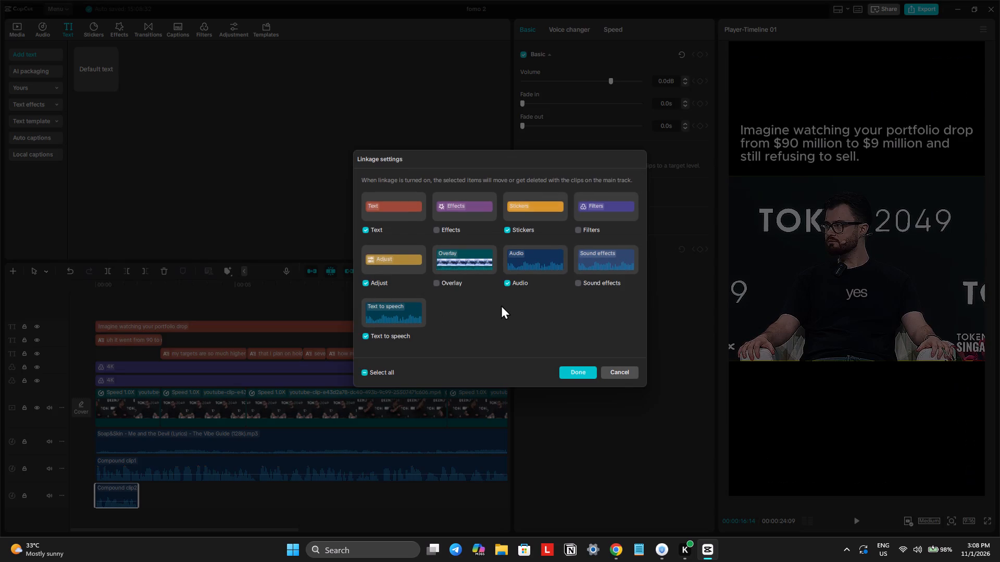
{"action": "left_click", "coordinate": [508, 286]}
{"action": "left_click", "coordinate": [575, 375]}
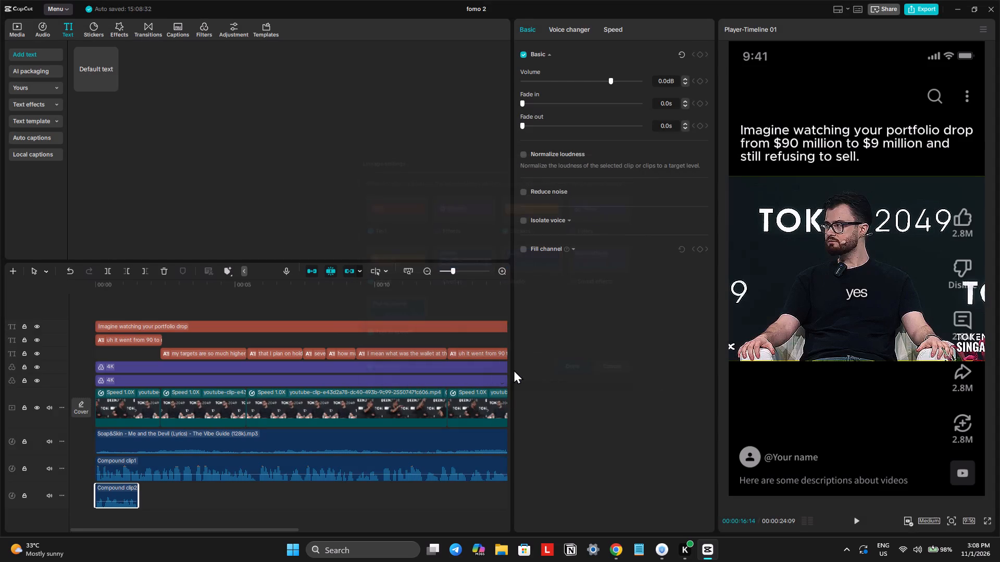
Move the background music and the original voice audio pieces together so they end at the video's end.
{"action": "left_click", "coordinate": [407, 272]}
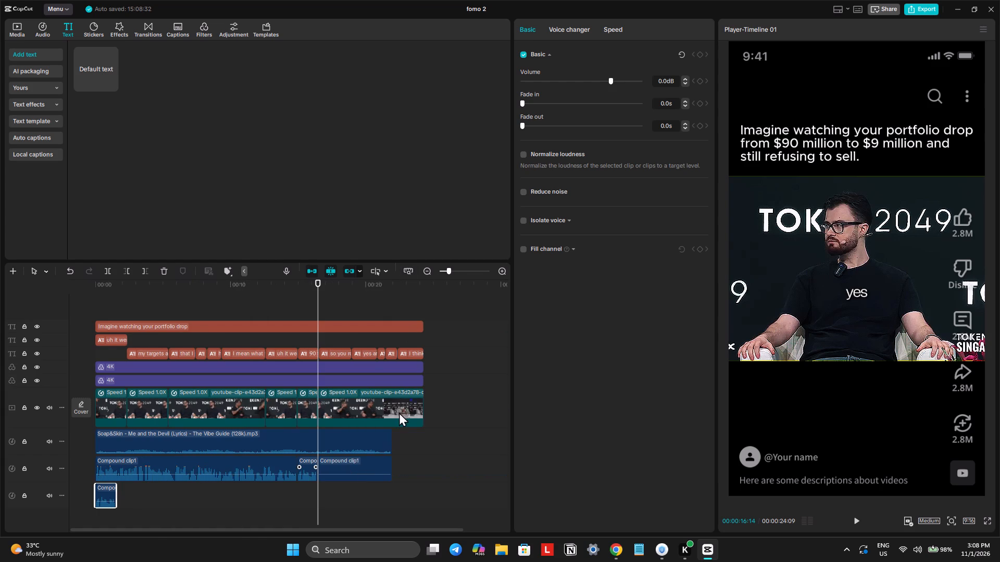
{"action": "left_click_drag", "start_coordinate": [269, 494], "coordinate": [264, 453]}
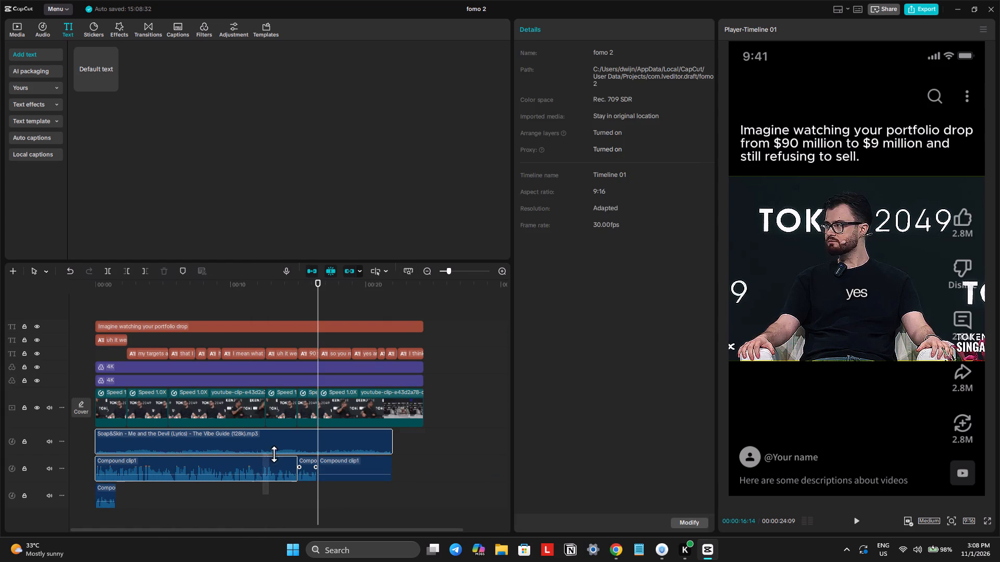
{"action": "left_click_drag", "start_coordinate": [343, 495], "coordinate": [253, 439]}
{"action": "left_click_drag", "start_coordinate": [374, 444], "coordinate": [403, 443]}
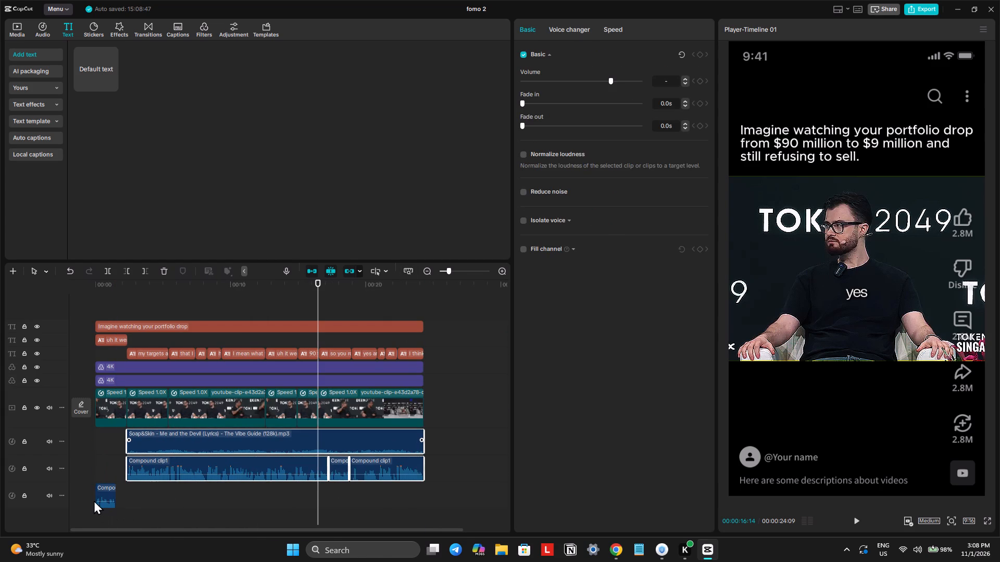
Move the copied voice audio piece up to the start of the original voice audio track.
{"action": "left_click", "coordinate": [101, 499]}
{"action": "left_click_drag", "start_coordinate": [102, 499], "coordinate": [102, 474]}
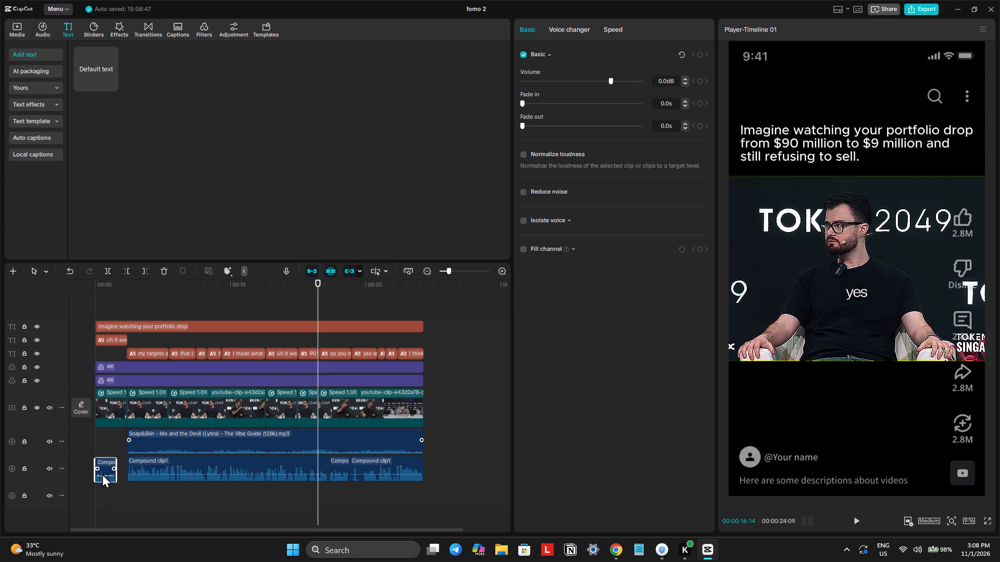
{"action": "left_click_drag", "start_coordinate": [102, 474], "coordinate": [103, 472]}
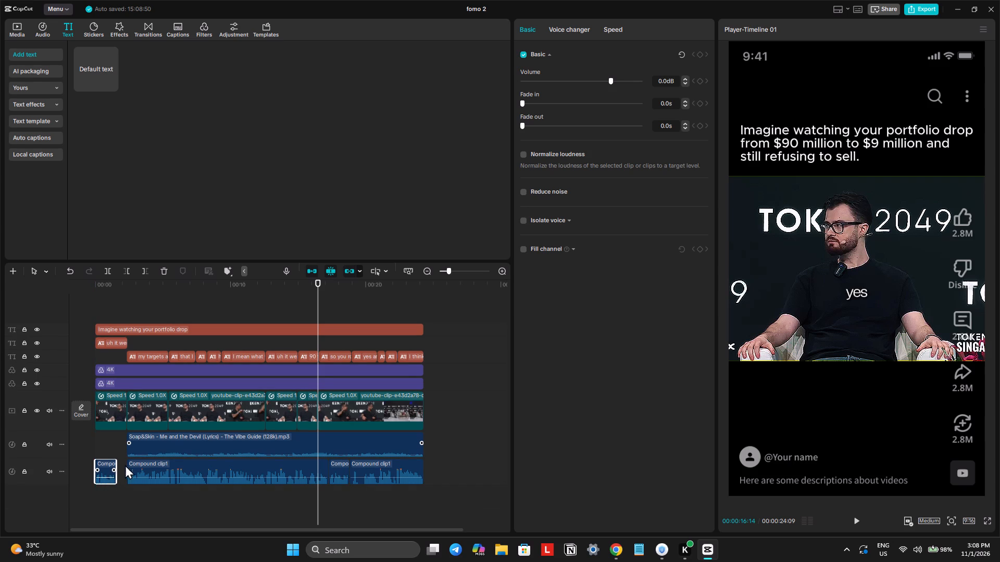
Play the short from the beginning through the first "my targets are so much higher" captions to check the audio sync.
{"action": "scroll", "coordinate": [158, 464], "scroll_direction": "up", "scroll_amount": 6, "text": "ctrl"}
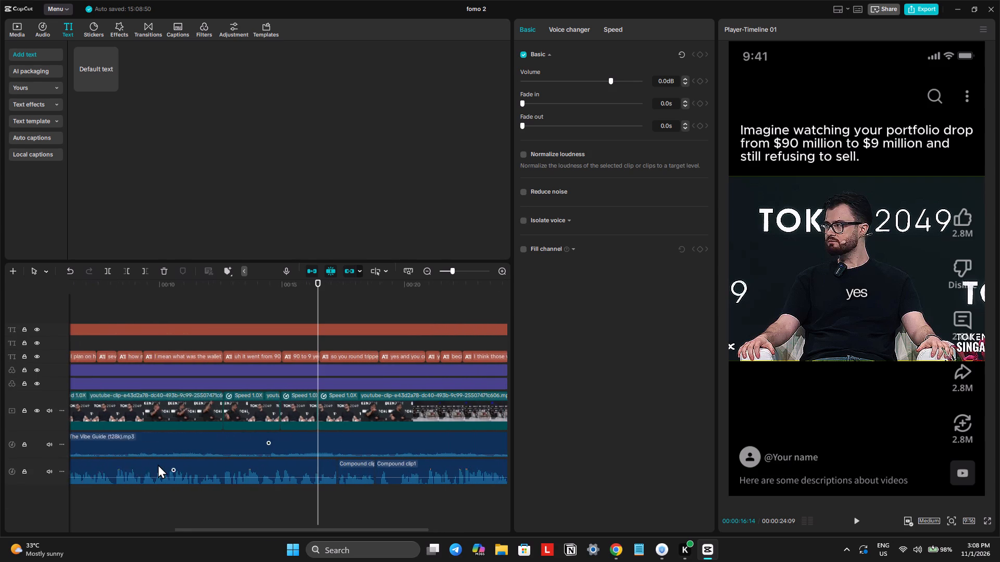
{"action": "scroll", "coordinate": [158, 464], "scroll_direction": "up", "scroll_amount": 2, "text": "ctrl"}
{"action": "scroll", "coordinate": [158, 464], "scroll_direction": "right", "scroll_amount": 6}
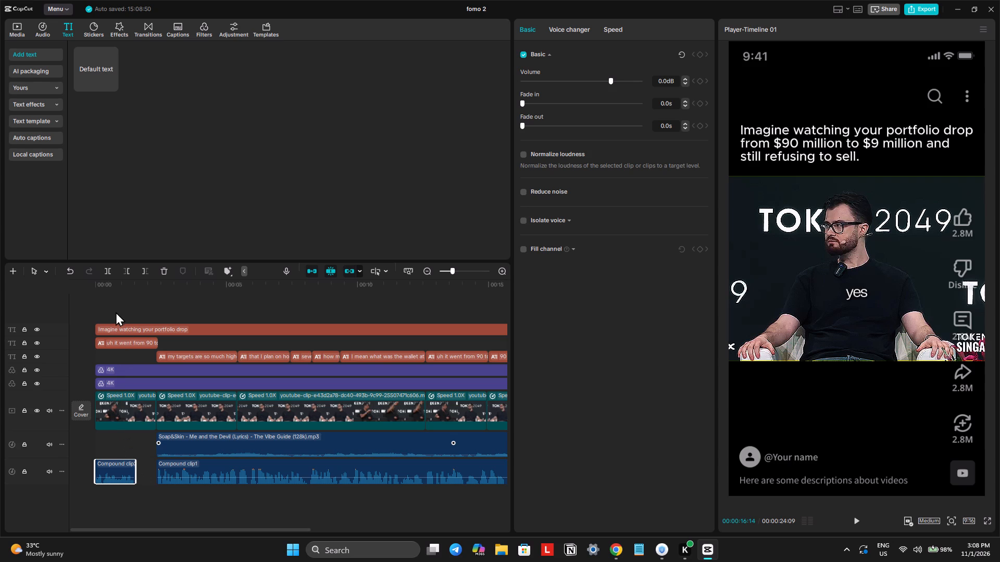
{"action": "left_click_drag", "start_coordinate": [111, 289], "coordinate": [71, 292]}
{"action": "key", "text": "space"}
{"action": "scroll", "coordinate": [223, 420], "scroll_direction": "up", "scroll_amount": 6, "text": "ctrl"}
{"action": "scroll", "coordinate": [259, 449], "scroll_direction": "left", "scroll_amount": 9}
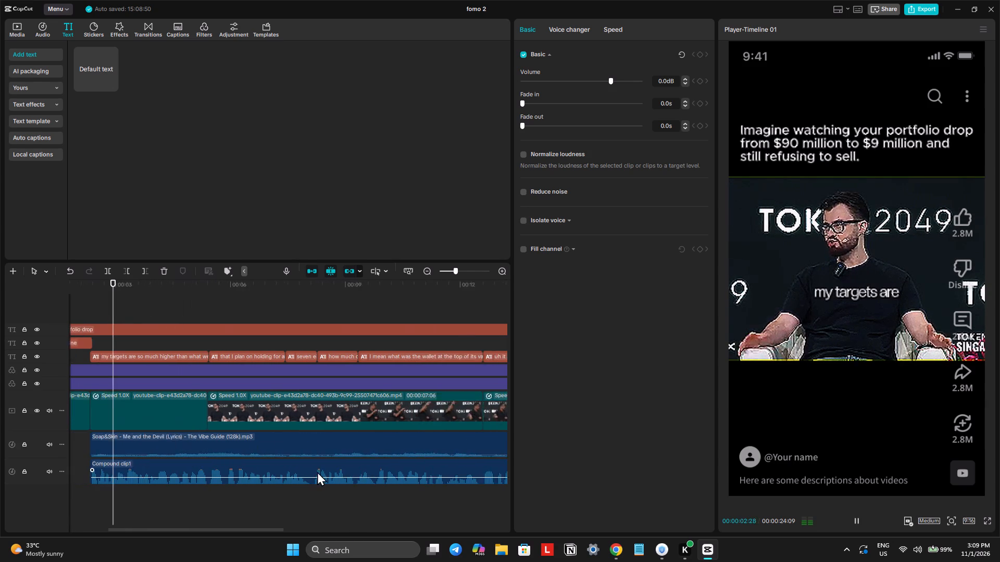
{"action": "key", "text": "space"}
Play the sections around the "so you round tripped" and "uh it went from 90 to nine" captions to check the voice sync.
{"action": "scroll", "coordinate": [322, 472], "scroll_direction": "left", "scroll_amount": 12}
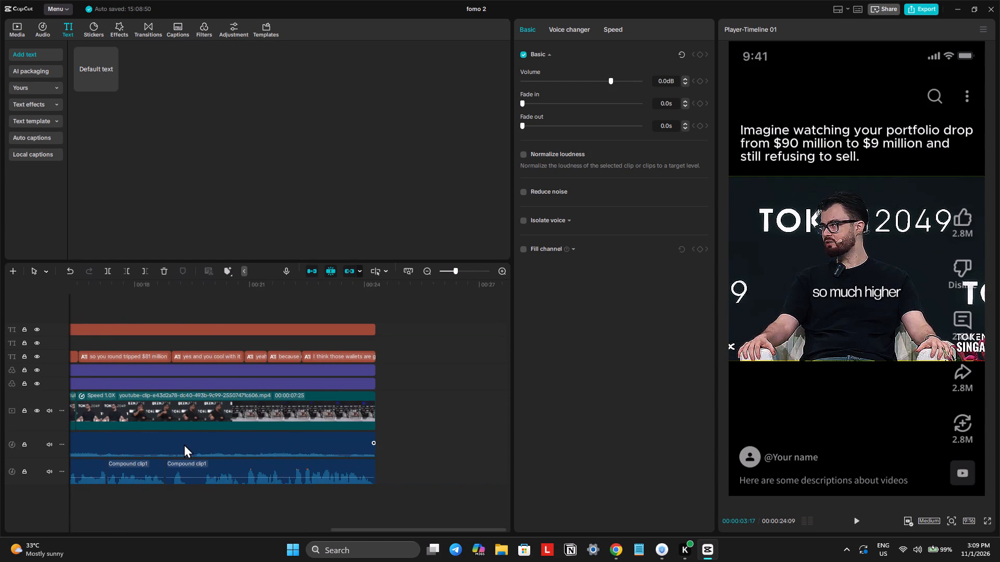
{"action": "scroll", "coordinate": [185, 446], "scroll_direction": "right", "scroll_amount": 1}
{"action": "left_click", "coordinate": [214, 474]}
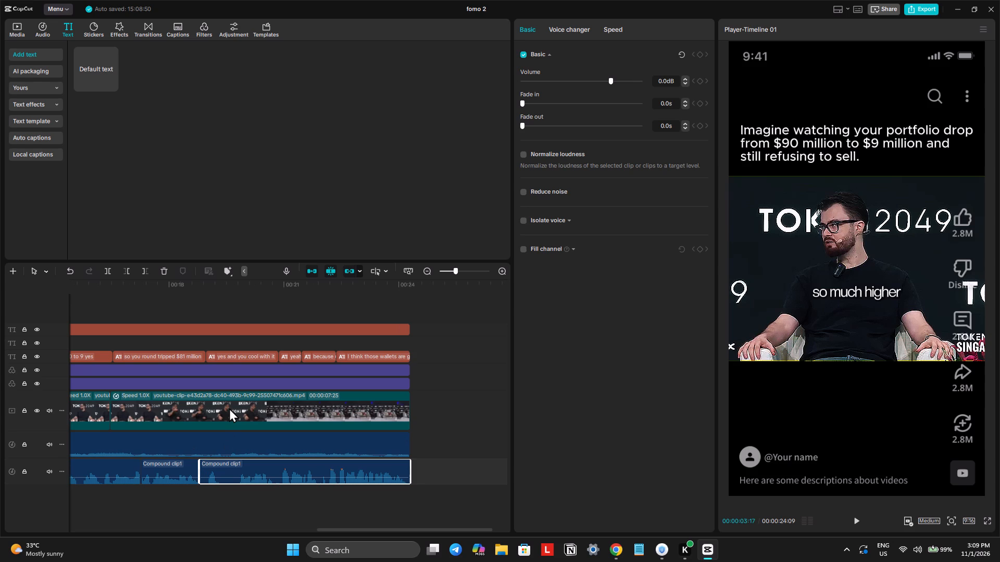
{"action": "left_click", "coordinate": [181, 412]}
{"action": "left_click", "coordinate": [130, 307]}
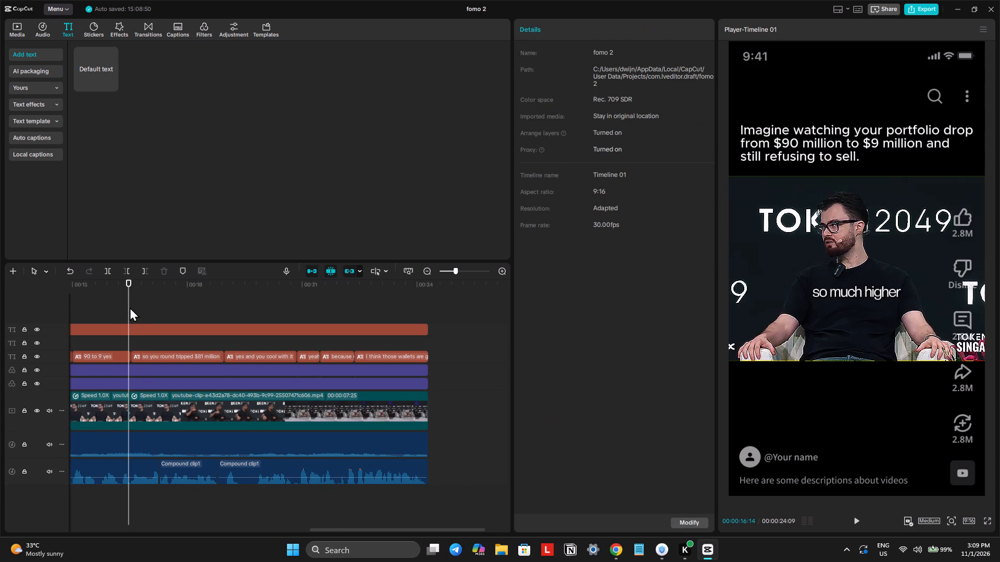
{"action": "key", "text": "space"}
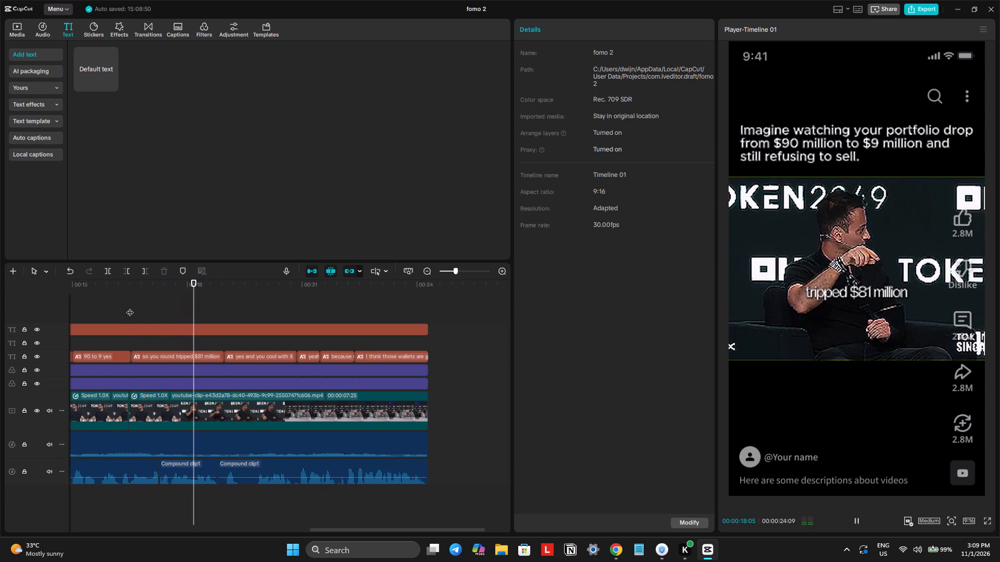
{"action": "scroll", "coordinate": [181, 380], "scroll_direction": "right", "scroll_amount": 1}
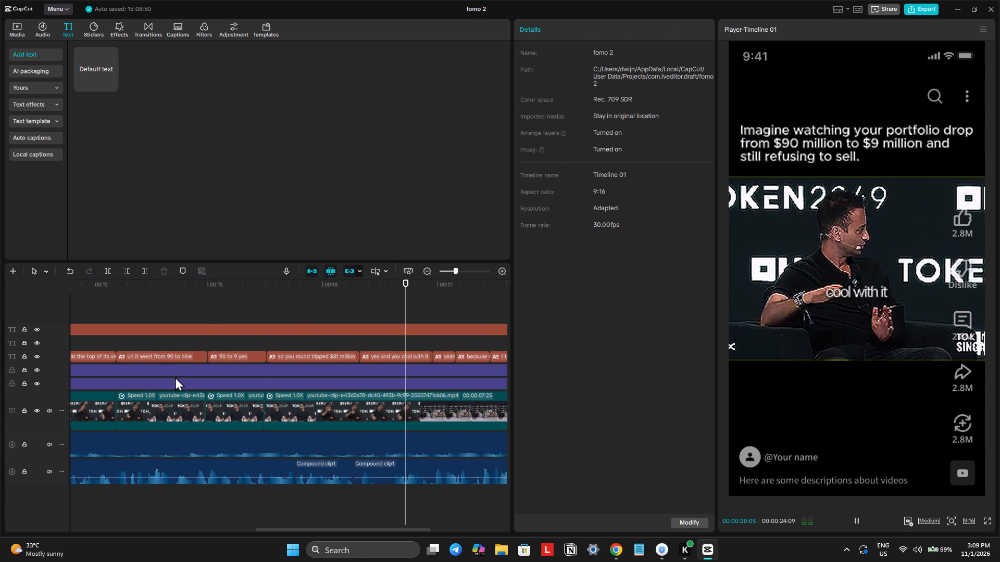
{"action": "scroll", "coordinate": [175, 377], "scroll_direction": "right", "scroll_amount": 1}
{"action": "left_click", "coordinate": [234, 410]}
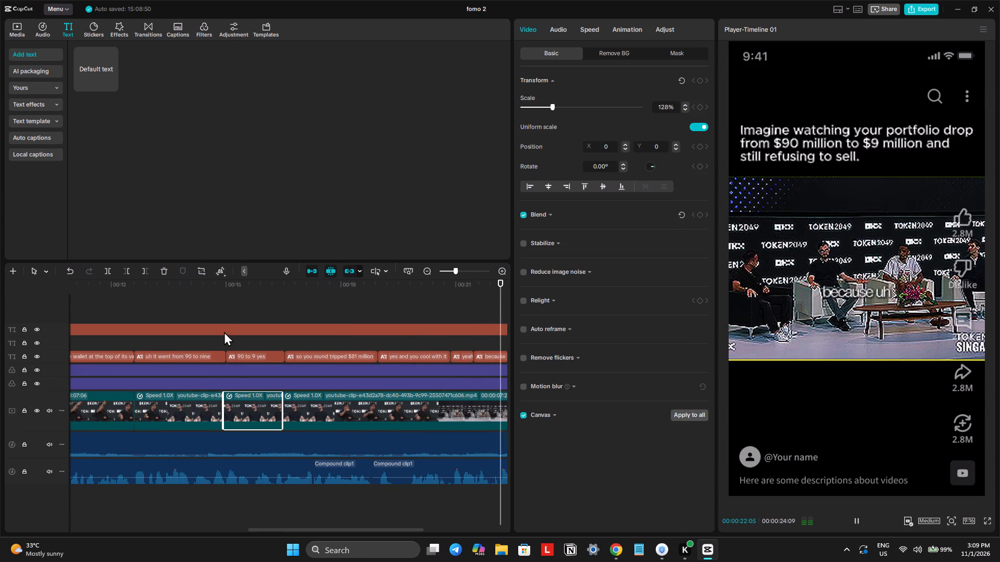
{"action": "left_click", "coordinate": [221, 310]}
{"action": "scroll", "coordinate": [203, 312], "scroll_direction": "right", "scroll_amount": 1}
{"action": "left_click", "coordinate": [178, 300]}
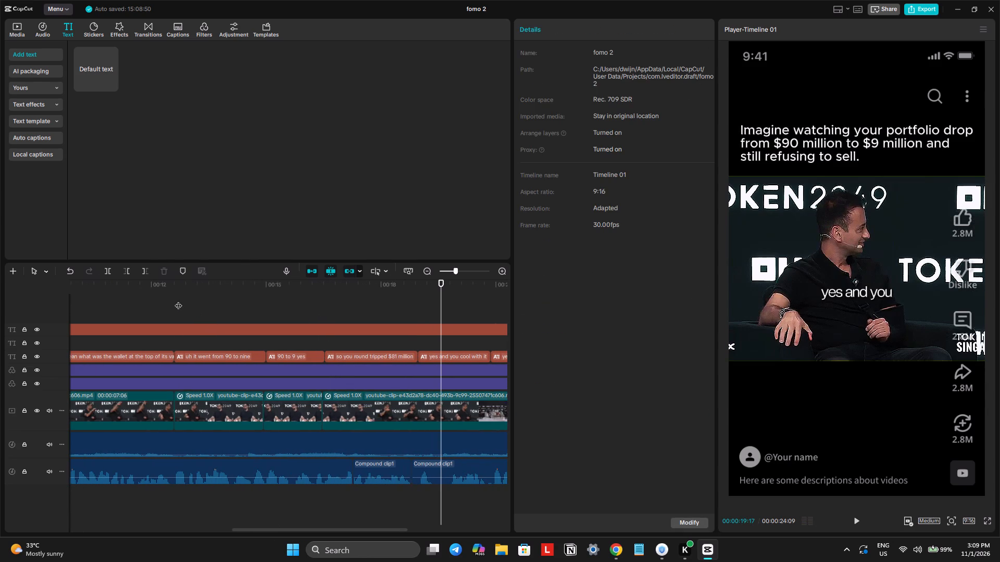
{"action": "left_click", "coordinate": [178, 300]}
{"action": "key", "text": "space"}
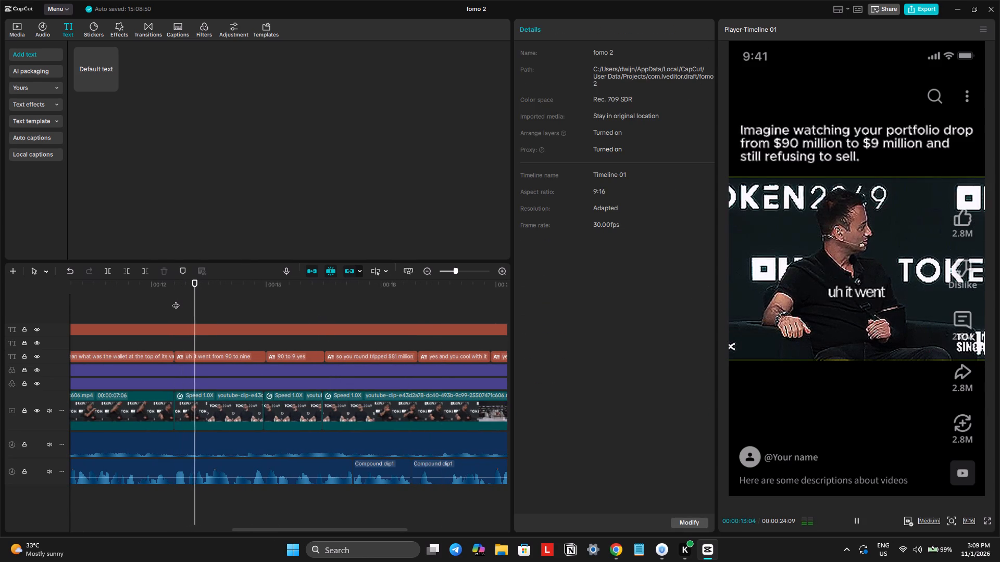
{"action": "left_click", "coordinate": [176, 300]}
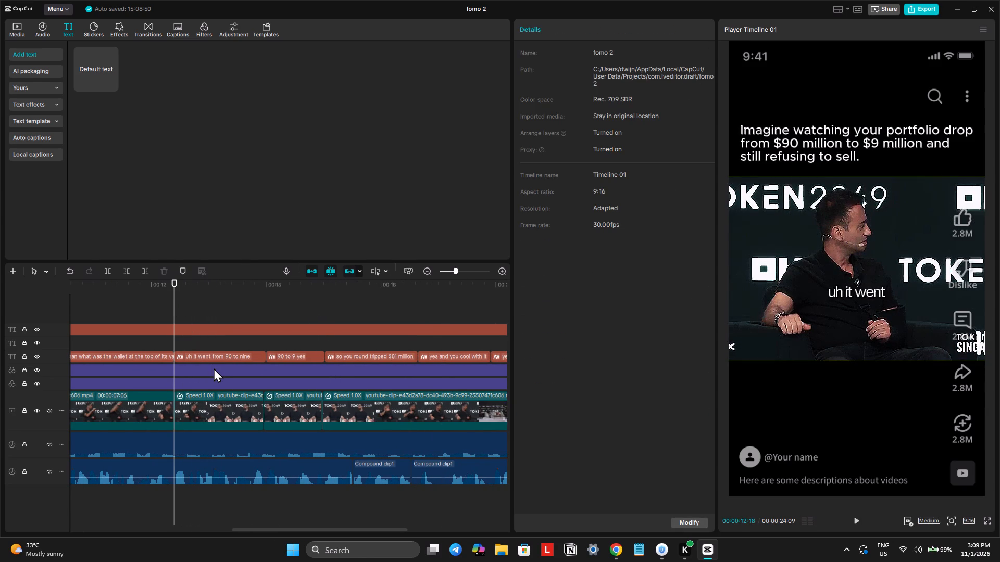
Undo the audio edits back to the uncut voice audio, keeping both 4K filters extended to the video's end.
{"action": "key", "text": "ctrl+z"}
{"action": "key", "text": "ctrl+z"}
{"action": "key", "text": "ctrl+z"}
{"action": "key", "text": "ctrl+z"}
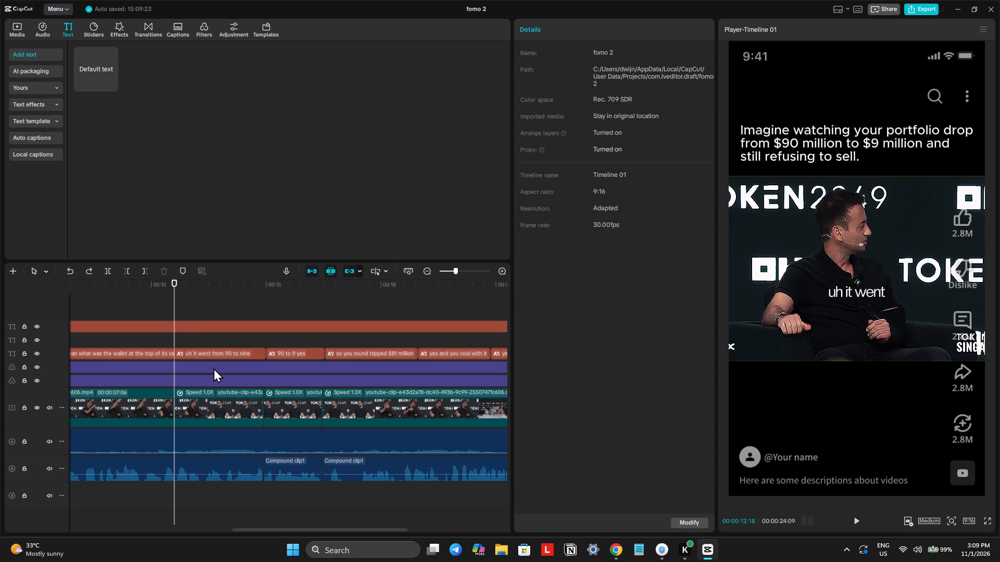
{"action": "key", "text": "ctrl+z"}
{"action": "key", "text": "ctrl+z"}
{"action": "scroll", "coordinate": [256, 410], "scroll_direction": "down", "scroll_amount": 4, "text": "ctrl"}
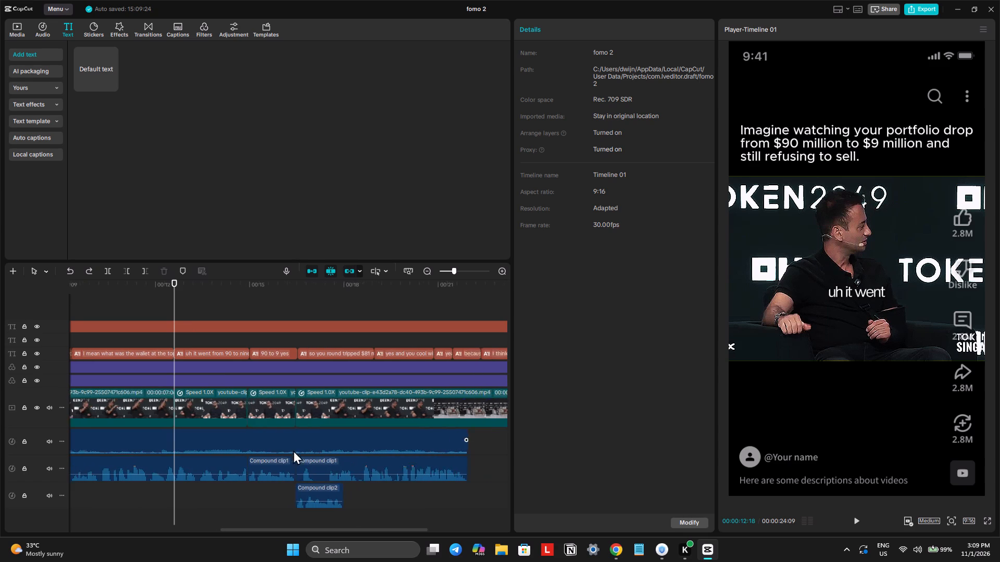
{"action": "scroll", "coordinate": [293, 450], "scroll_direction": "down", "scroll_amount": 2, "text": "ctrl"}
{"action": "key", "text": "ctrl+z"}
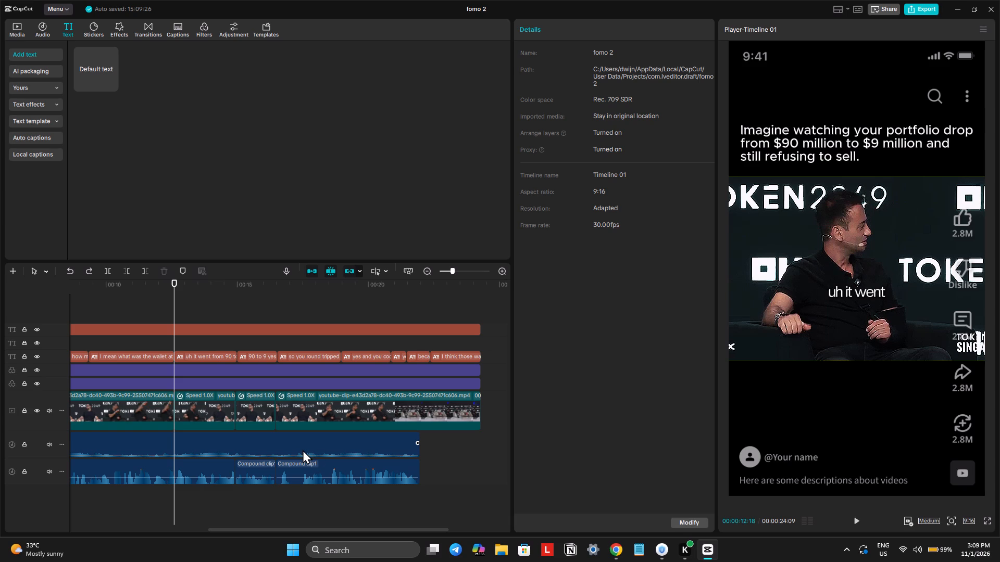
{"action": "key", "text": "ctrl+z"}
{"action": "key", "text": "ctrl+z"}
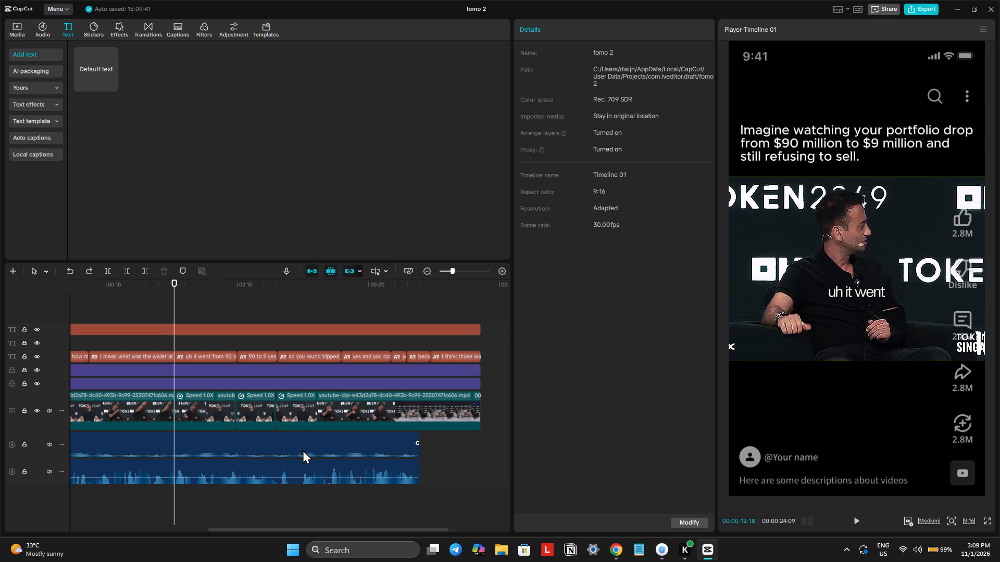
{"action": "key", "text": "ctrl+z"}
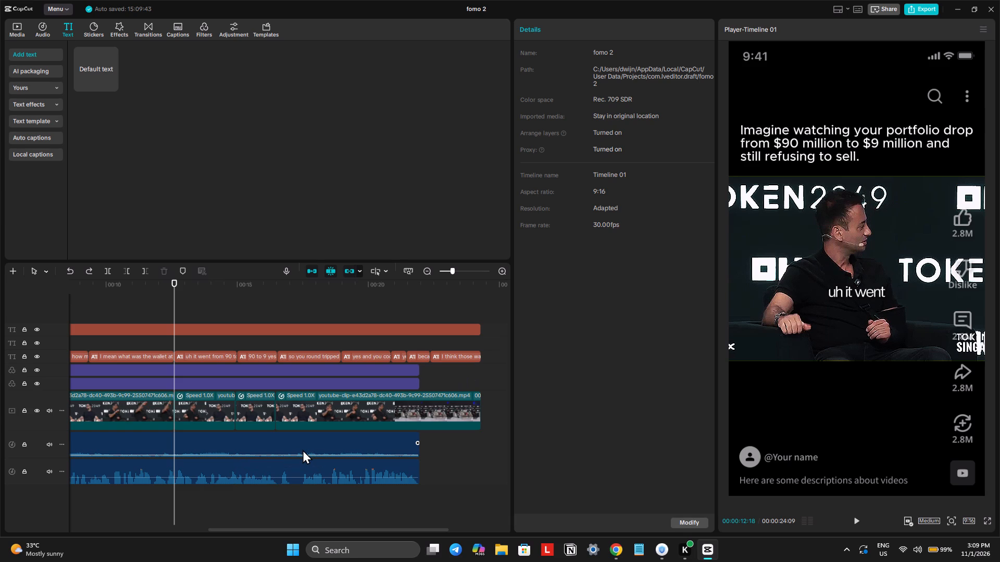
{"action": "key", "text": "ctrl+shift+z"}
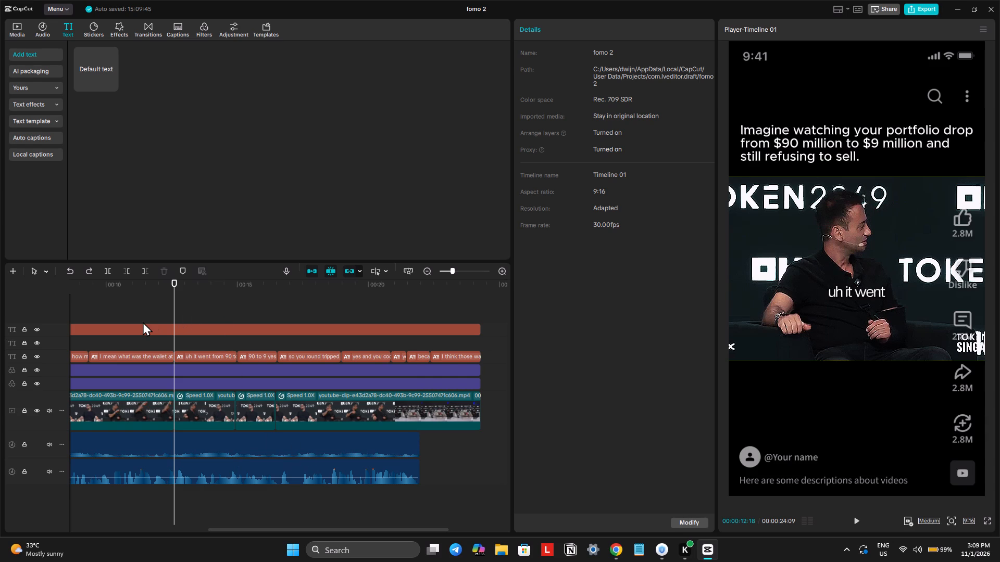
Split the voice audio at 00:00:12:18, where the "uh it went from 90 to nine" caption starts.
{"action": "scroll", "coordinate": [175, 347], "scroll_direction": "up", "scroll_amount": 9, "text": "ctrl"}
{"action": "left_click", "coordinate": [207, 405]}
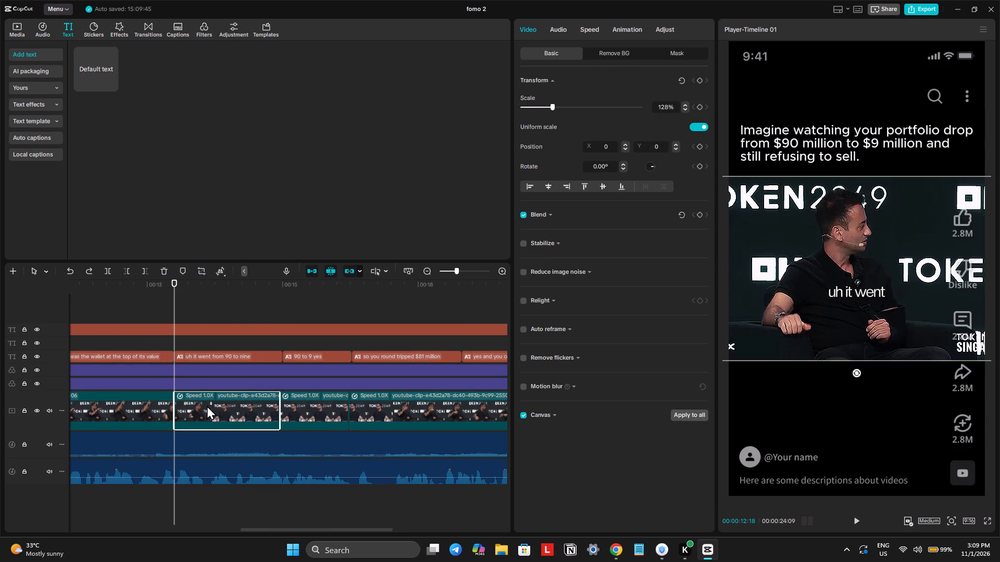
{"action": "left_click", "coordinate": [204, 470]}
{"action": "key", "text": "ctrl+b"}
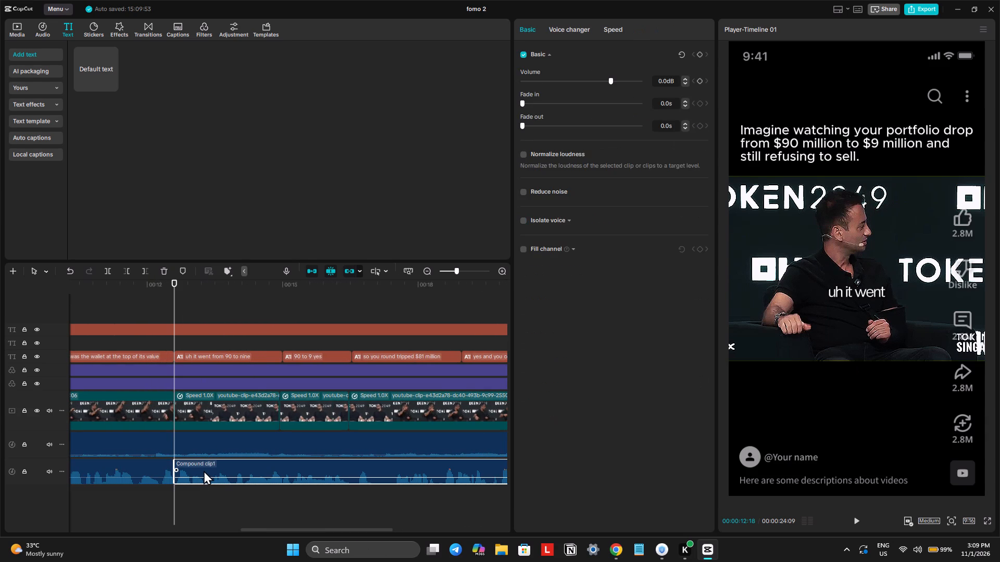
Play the section from the voice audio split through the "90 to 9 yes" caption to check it against the video clips.
{"action": "key", "text": "space"}
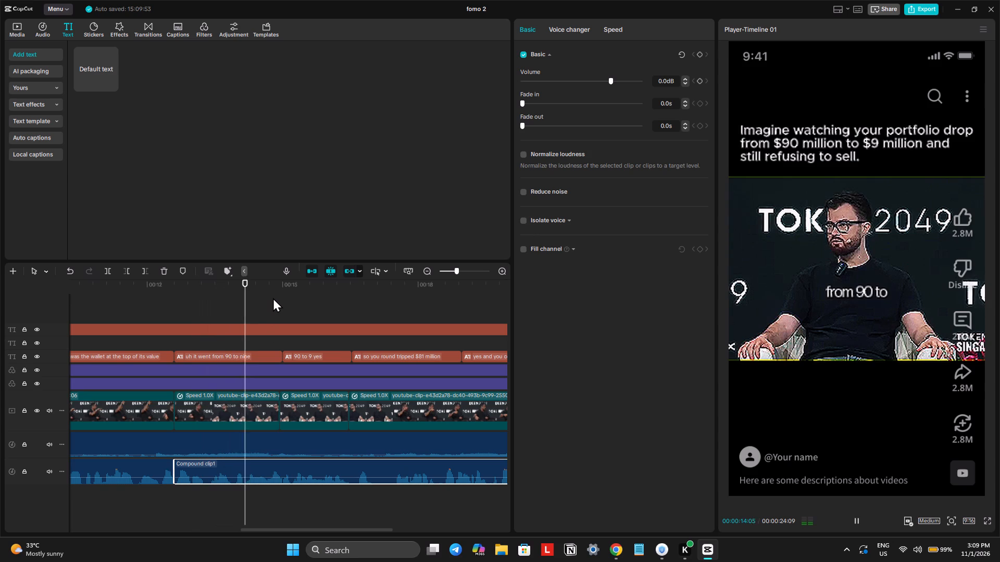
{"action": "key", "text": "space"}
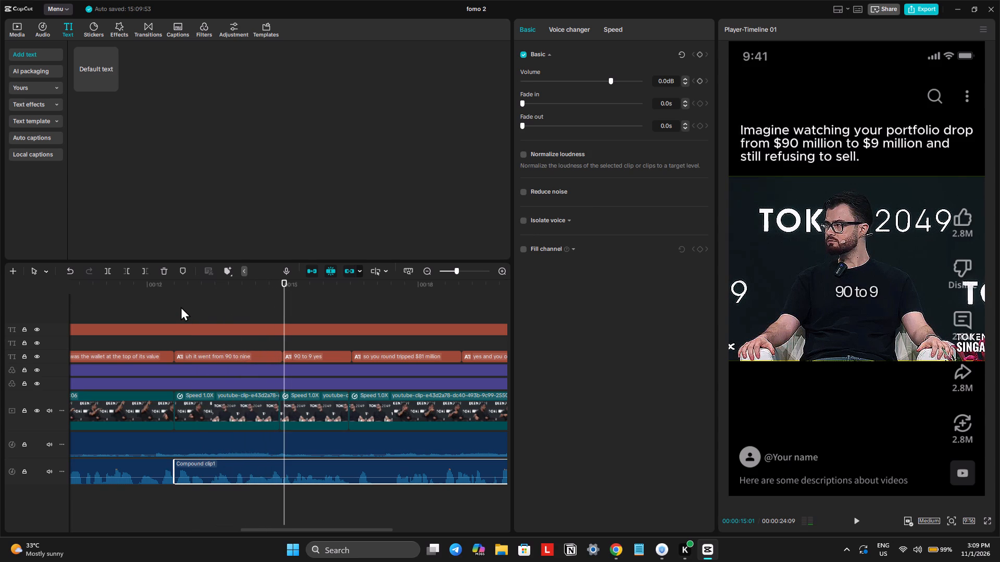
{"action": "left_click", "coordinate": [181, 306]}
{"action": "key", "text": "space"}
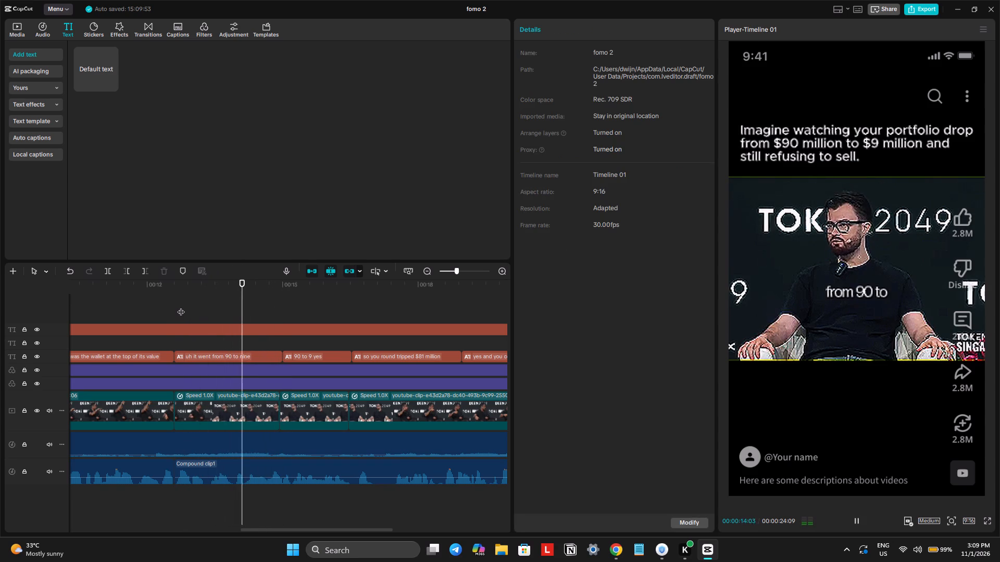
{"action": "scroll", "coordinate": [212, 365], "scroll_direction": "right", "scroll_amount": 1}
{"action": "left_click", "coordinate": [253, 405]}
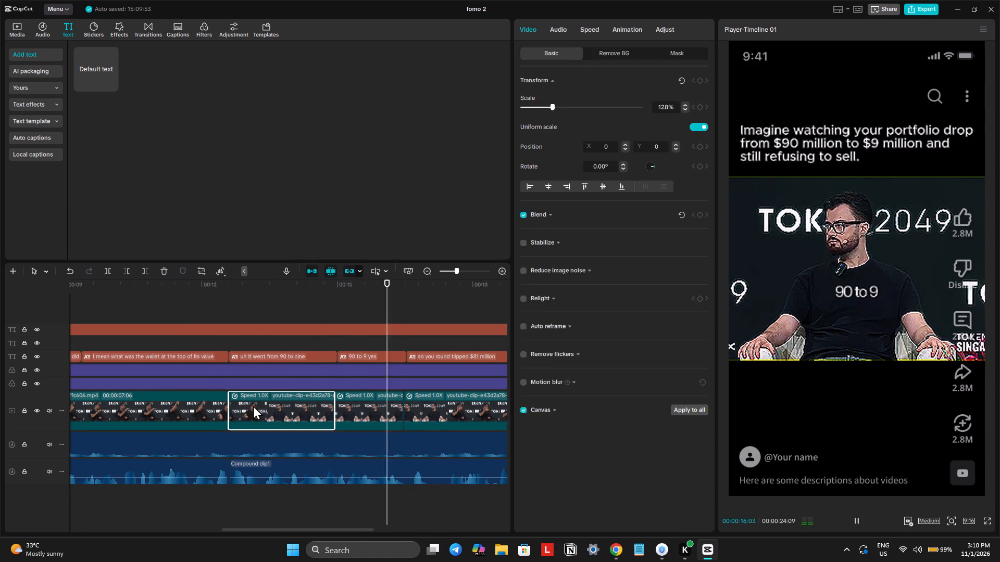
{"action": "key", "text": "space"}
{"action": "left_click", "coordinate": [222, 296]}
{"action": "left_click_drag", "start_coordinate": [222, 296], "coordinate": [227, 300]}
{"action": "key", "text": "space"}
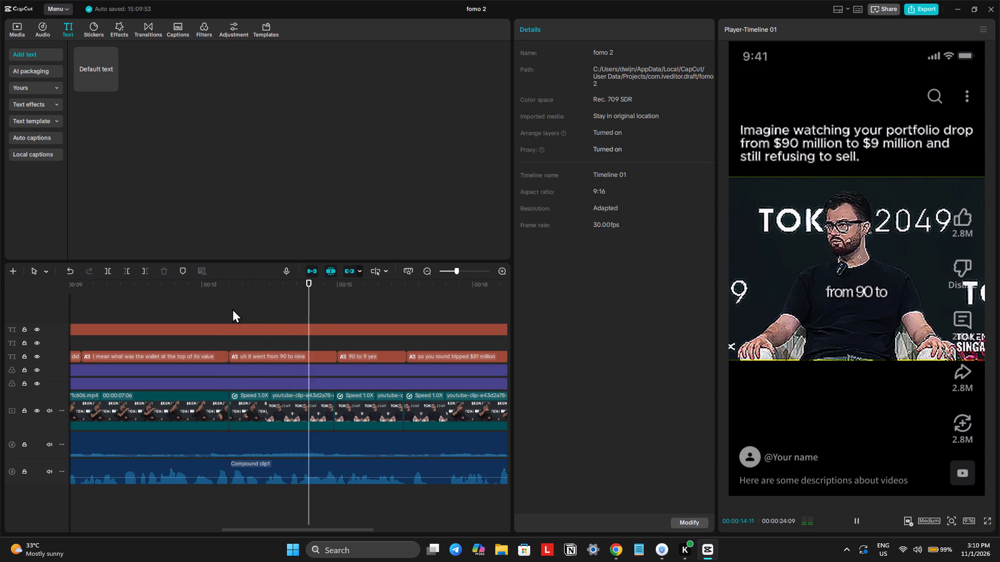
{"action": "scroll", "coordinate": [293, 502], "scroll_direction": "right", "scroll_amount": 6}
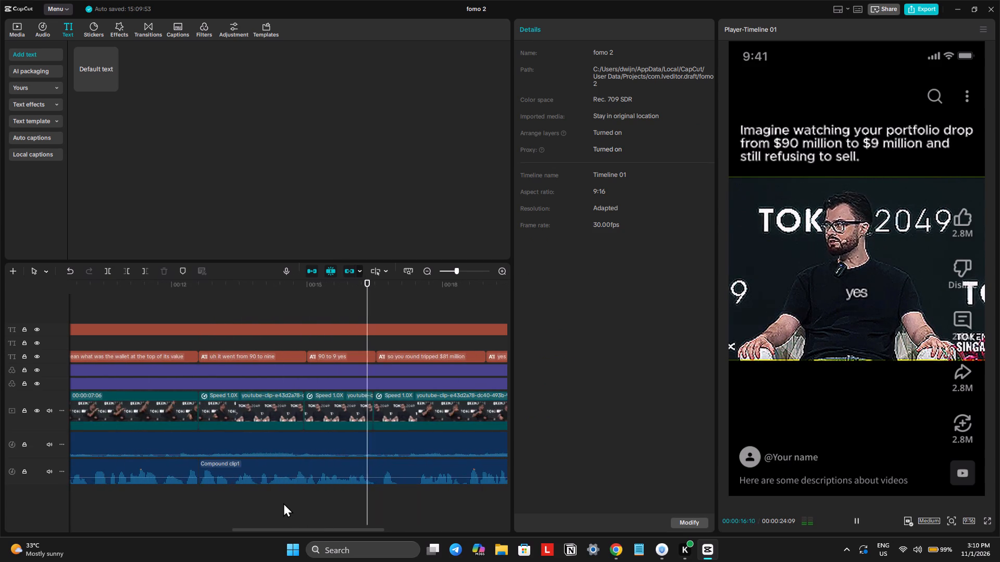
{"action": "scroll", "coordinate": [283, 503], "scroll_direction": "right", "scroll_amount": 2}
Undo the edits back to the version before the teaser opening was added and the auto captions were styled and animated.
{"action": "left_click", "coordinate": [406, 272]}
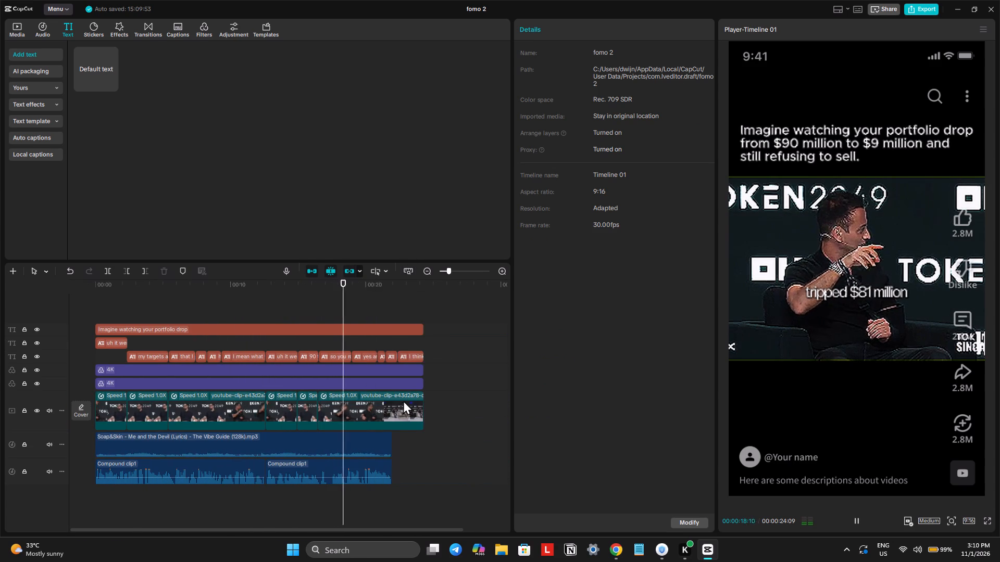
{"action": "key", "text": "ctrl+z"}
{"action": "key", "text": "ctrl+z"}
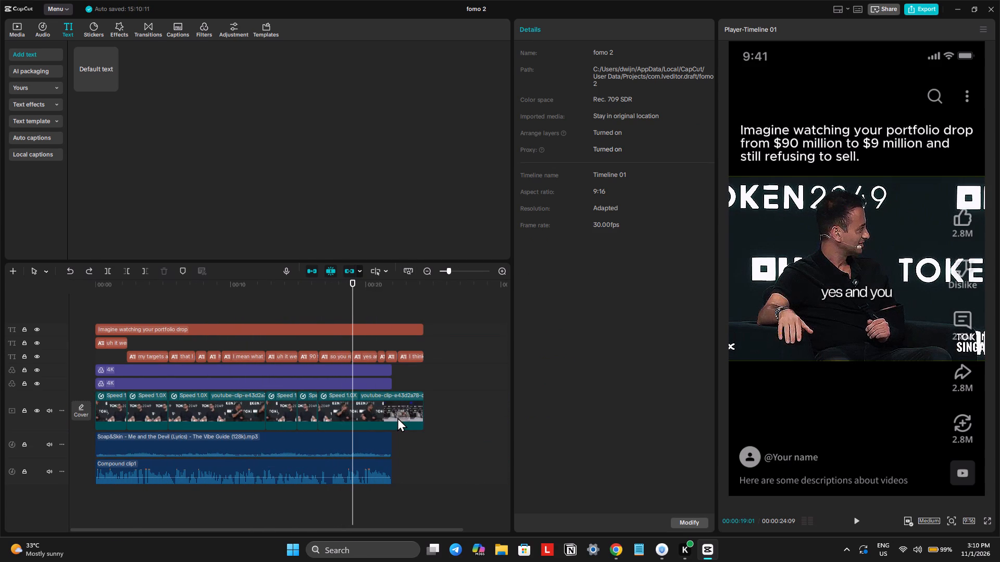
{"action": "key", "text": "ctrl+z"}
{"action": "key", "text": "ctrl+z"}
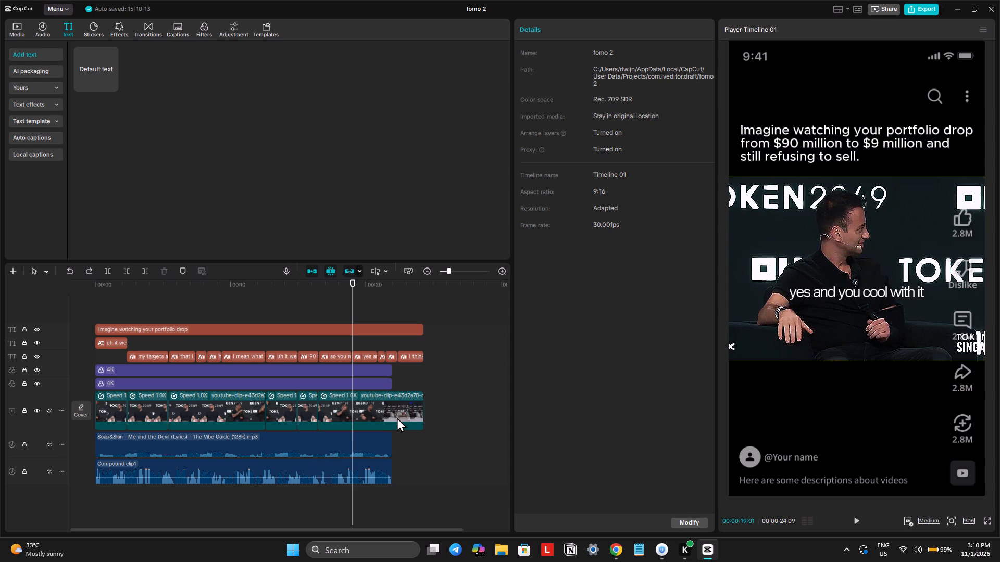
{"action": "key", "text": "ctrl+z"}
{"action": "key", "text": "ctrl+z"}
{"action": "key", "text": "ctrl+z"}
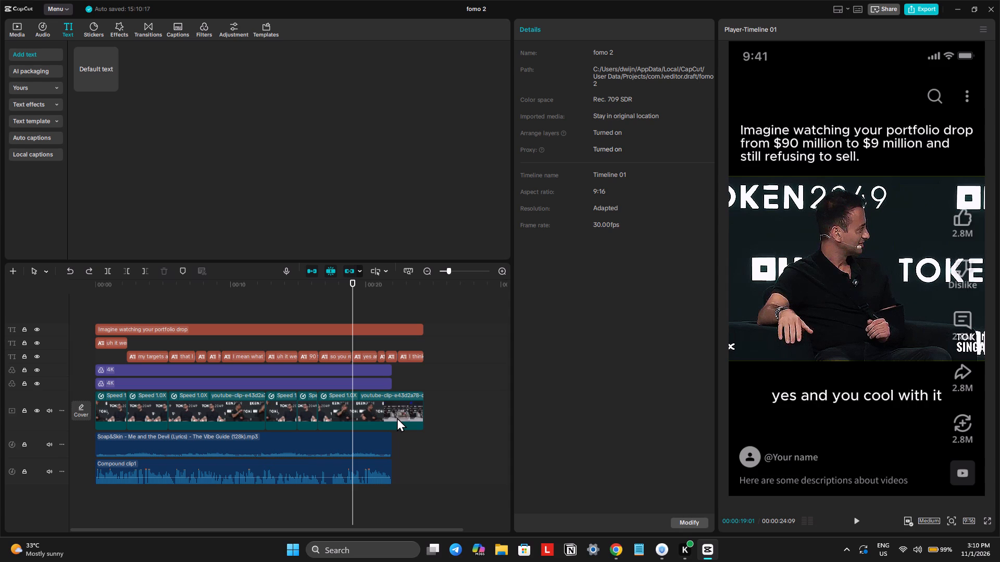
{"action": "key", "text": "ctrl+z"}
{"action": "key", "text": "ctrl+z"}
{"action": "key", "text": "ctrl+z"}
{"action": "key", "text": "ctrl+z"}
{"action": "key", "text": "ctrl+z"}
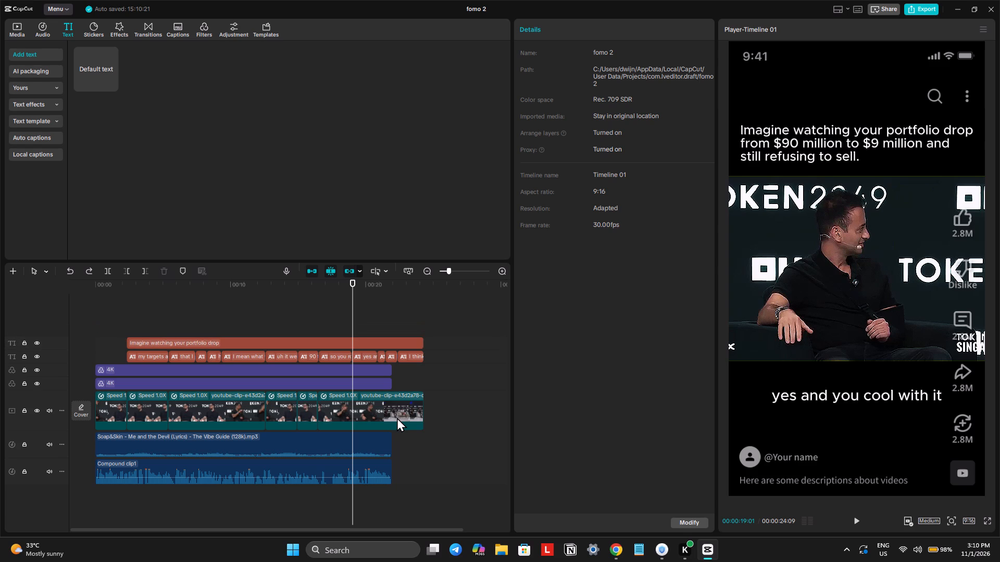
{"action": "key", "text": "ctrl+z"}
{"action": "key", "text": "ctrl+z"}
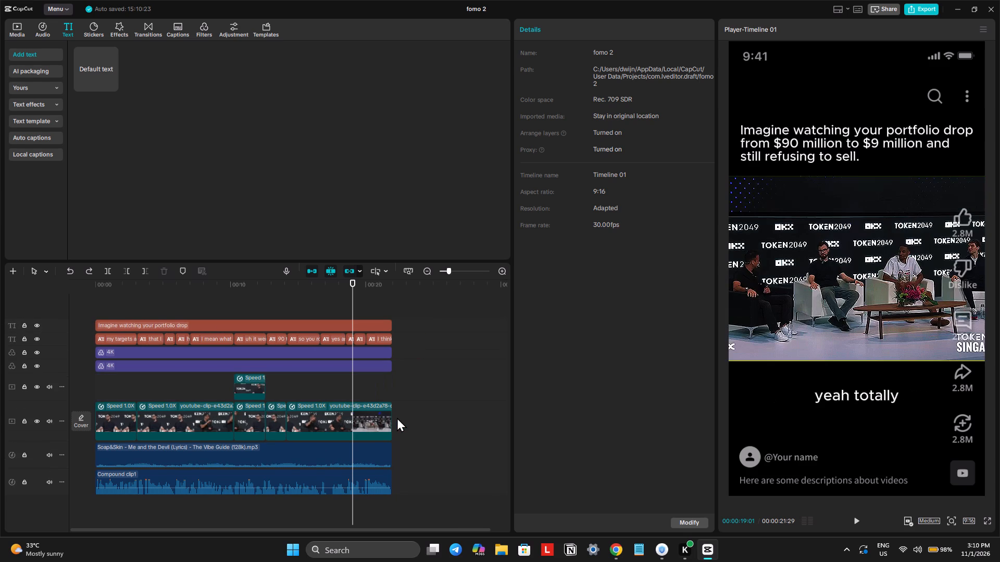
{"action": "key", "text": "ctrl+z"}
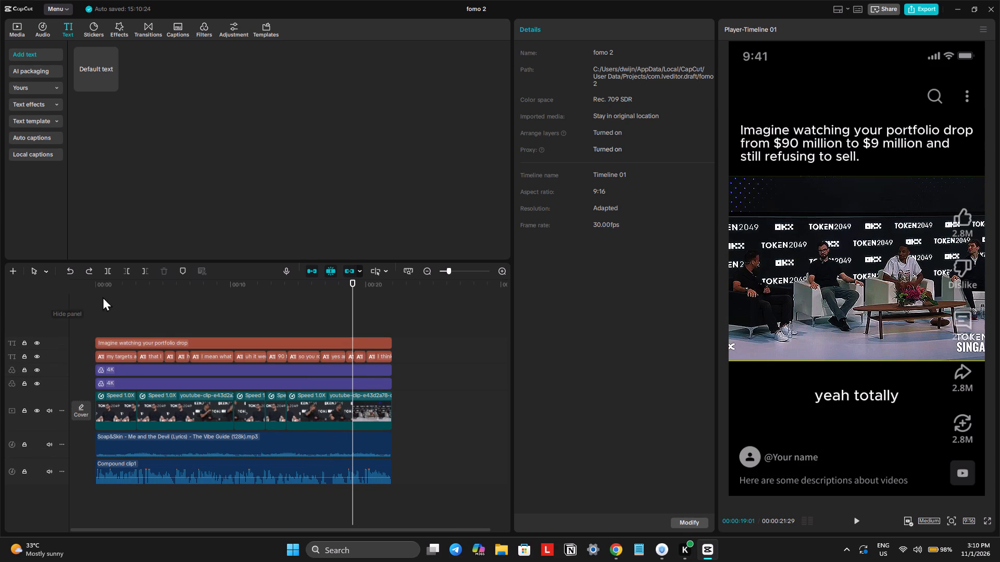
Play the video from its start through the "my targets are so much higher than what we saw in 2025" caption.
{"action": "left_click_drag", "start_coordinate": [119, 282], "coordinate": [55, 305]}
{"action": "key", "text": "space"}
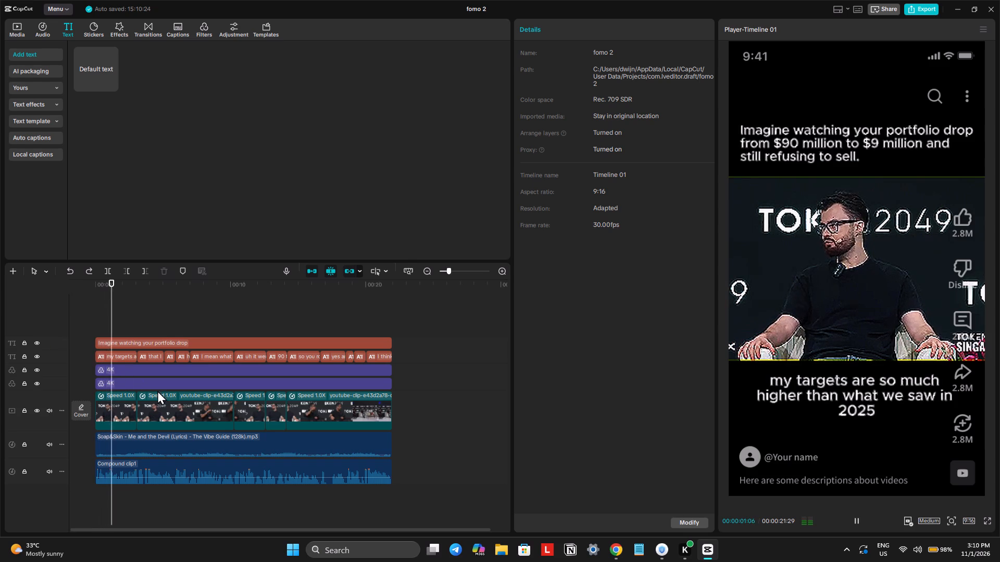
{"action": "key", "text": "space"}
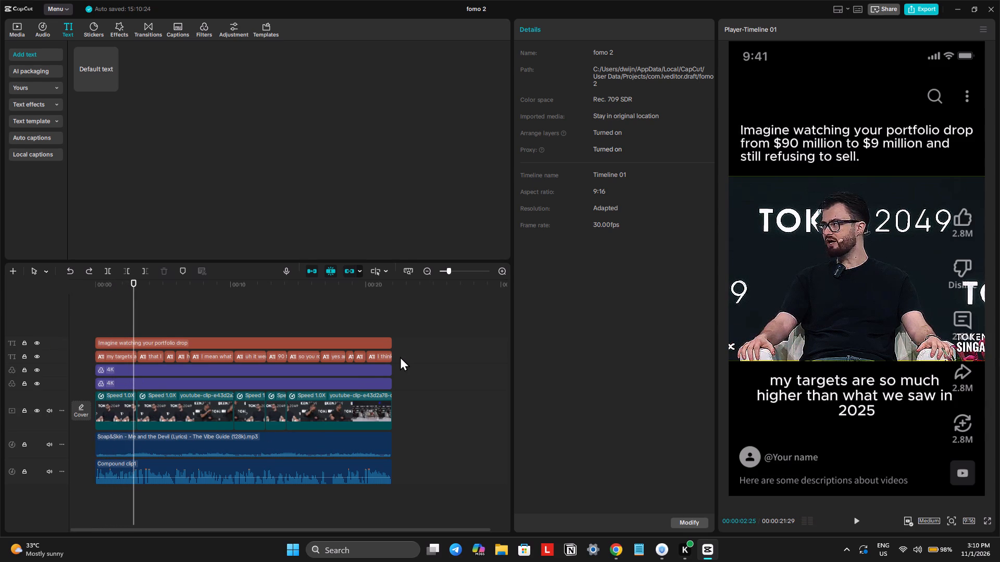
Set all captions to the CreatoDisplay-Regular font, then enable and adjust their shadow.
{"action": "left_click_drag", "start_coordinate": [400, 356], "coordinate": [98, 357]}
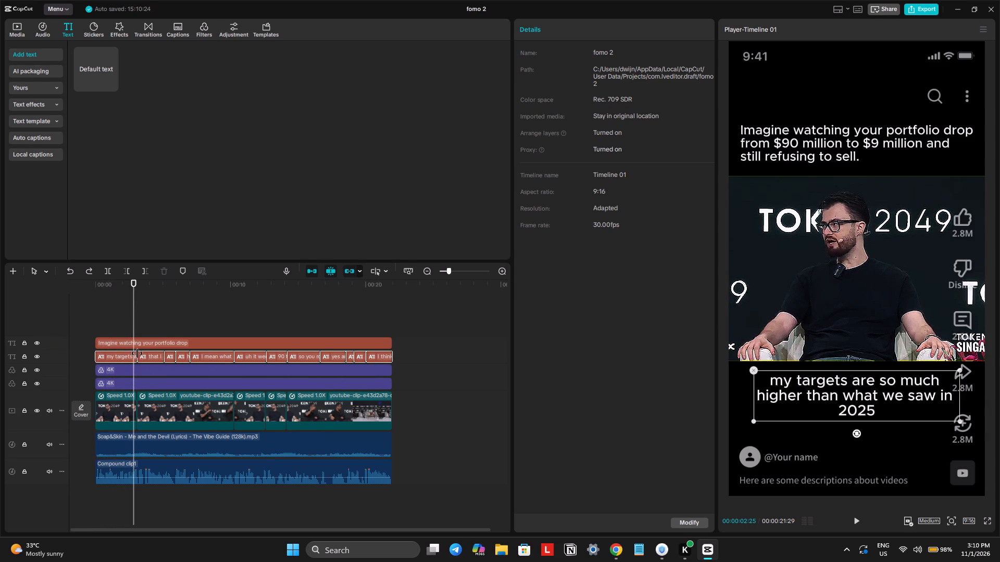
{"action": "left_click", "coordinate": [604, 96]}
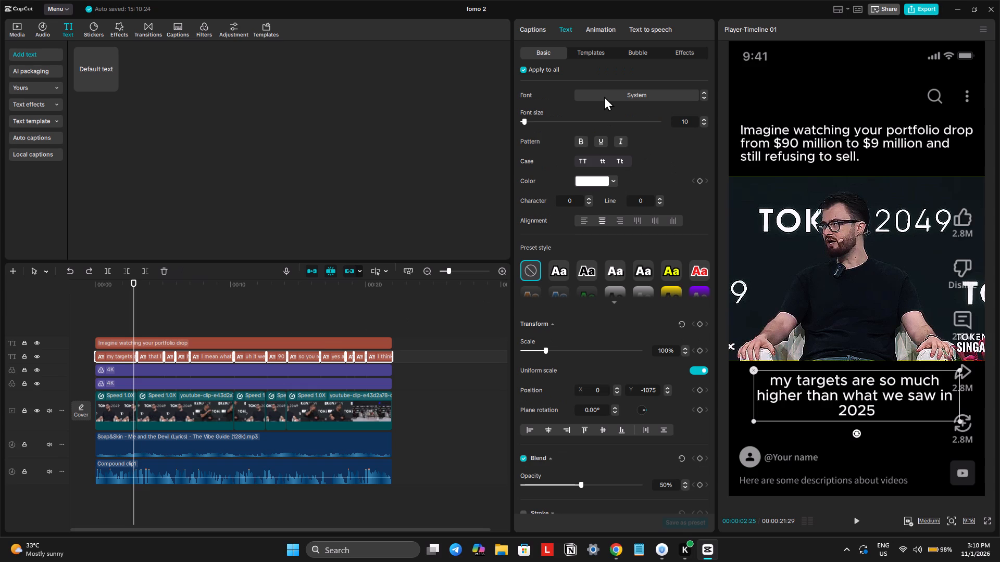
{"action": "left_click", "coordinate": [615, 321]}
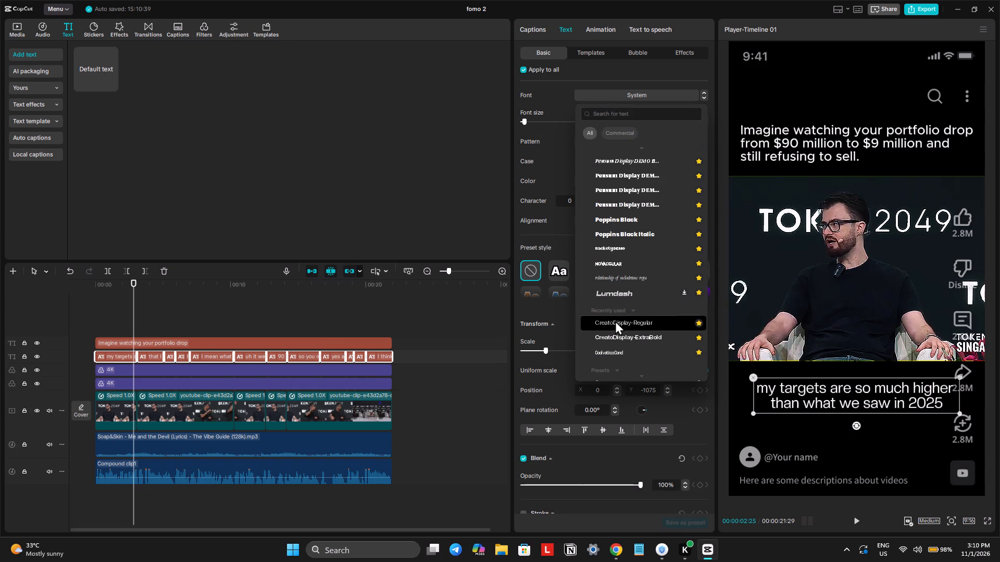
{"action": "scroll", "coordinate": [598, 259], "scroll_direction": "down", "scroll_amount": 4}
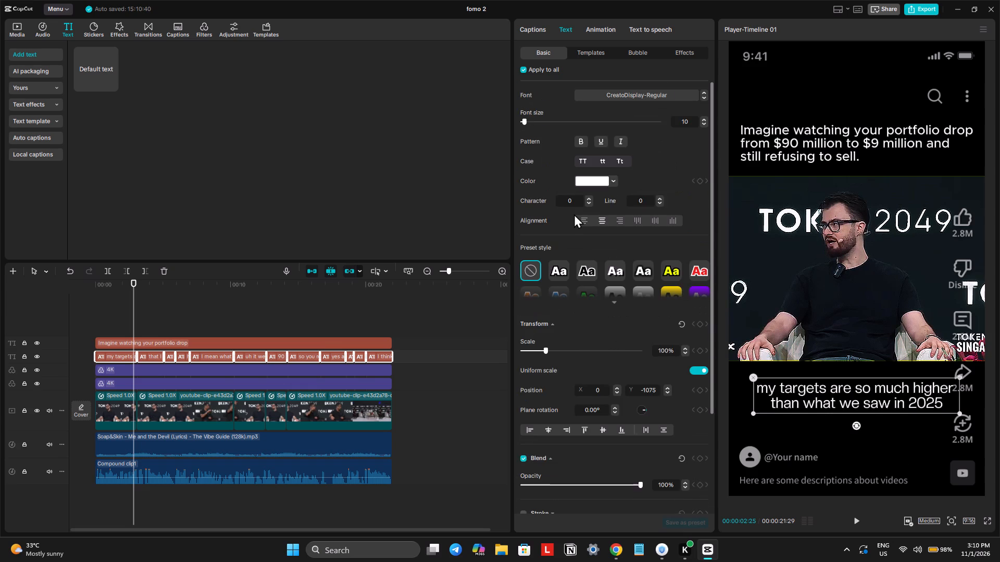
{"action": "scroll", "coordinate": [574, 214], "scroll_direction": "down", "scroll_amount": 3}
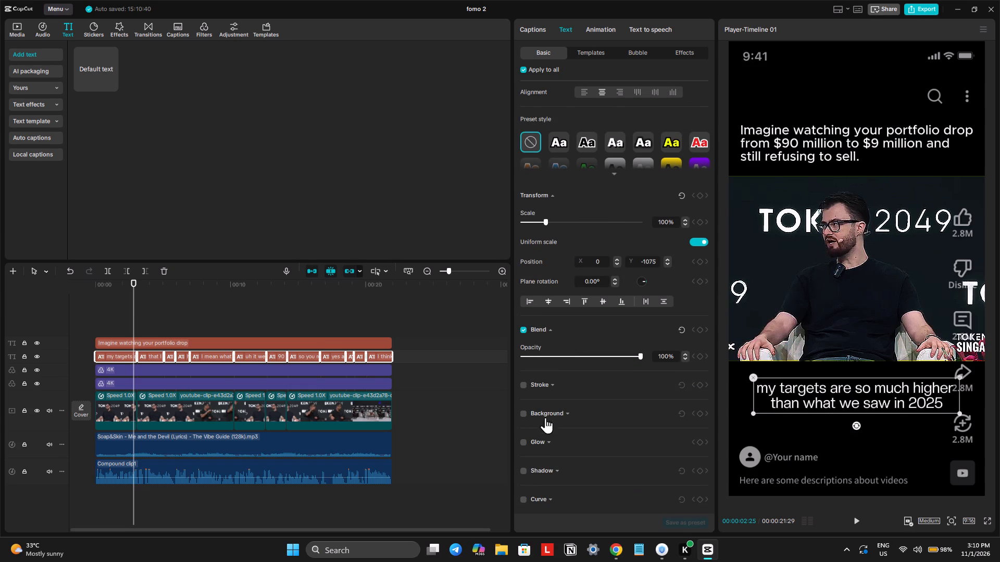
{"action": "left_click", "coordinate": [522, 472]}
{"action": "scroll", "coordinate": [541, 481], "scroll_direction": "down", "scroll_amount": 1}
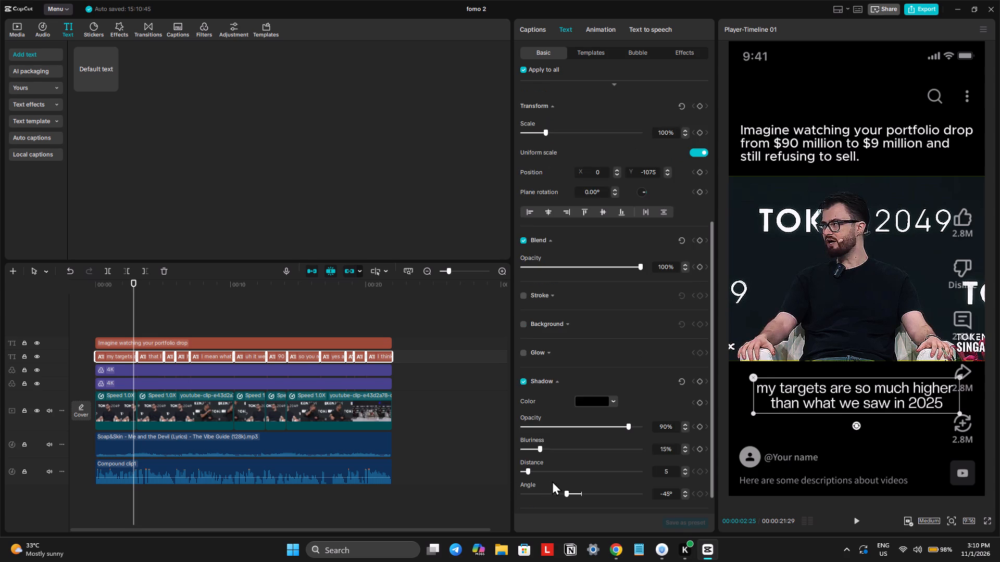
{"action": "scroll", "coordinate": [552, 481], "scroll_direction": "down", "scroll_amount": 1}
{"action": "left_click", "coordinate": [532, 426]}
Apply the favourite Switch caption animation to all captions.
{"action": "left_click", "coordinate": [593, 33]}
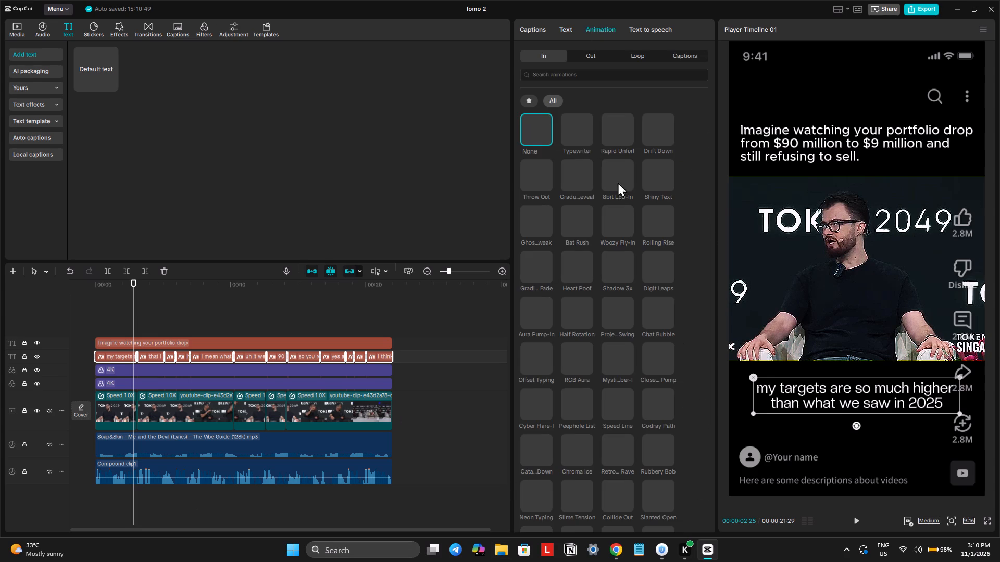
{"action": "double_click", "coordinate": [688, 56]}
{"action": "double_click", "coordinate": [527, 103]}
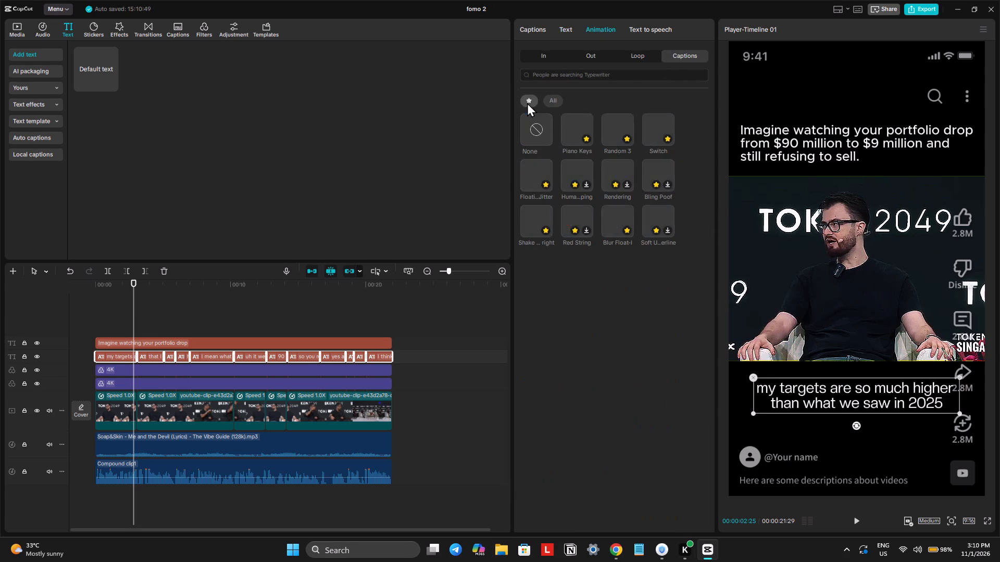
{"action": "left_click", "coordinate": [577, 115]}
{"action": "left_click", "coordinate": [644, 125]}
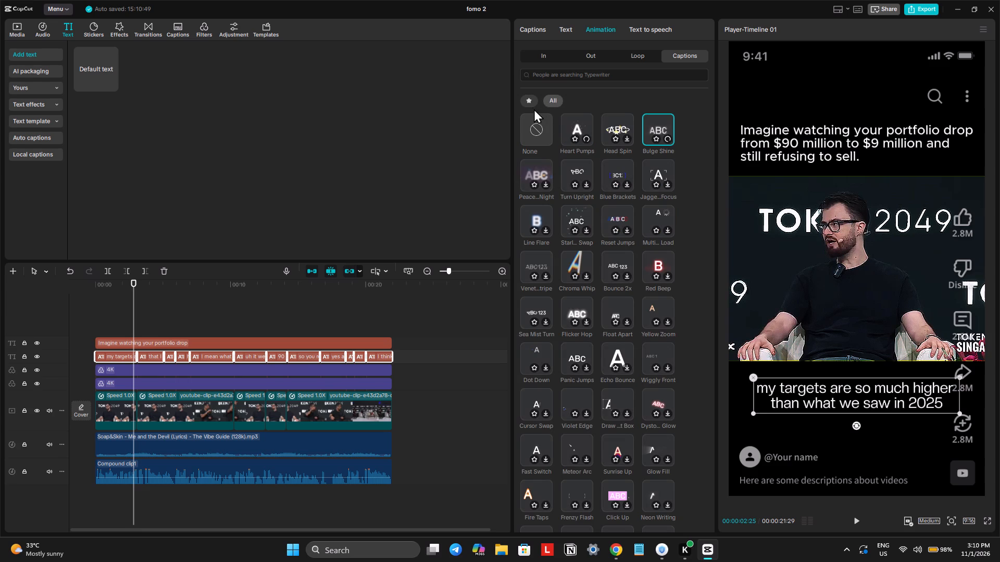
{"action": "left_click", "coordinate": [534, 124]}
{"action": "left_click", "coordinate": [523, 101]}
{"action": "left_click", "coordinate": [648, 131]}
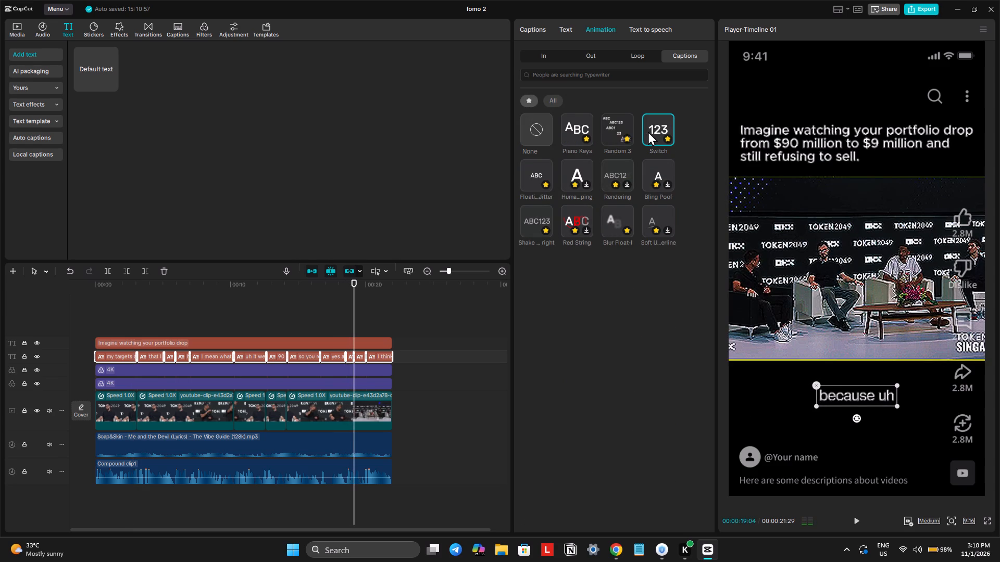
Play from the "uh it went from 90 to nine" caption to the closing caption to check the animated captions.
{"action": "left_click", "coordinate": [256, 298]}
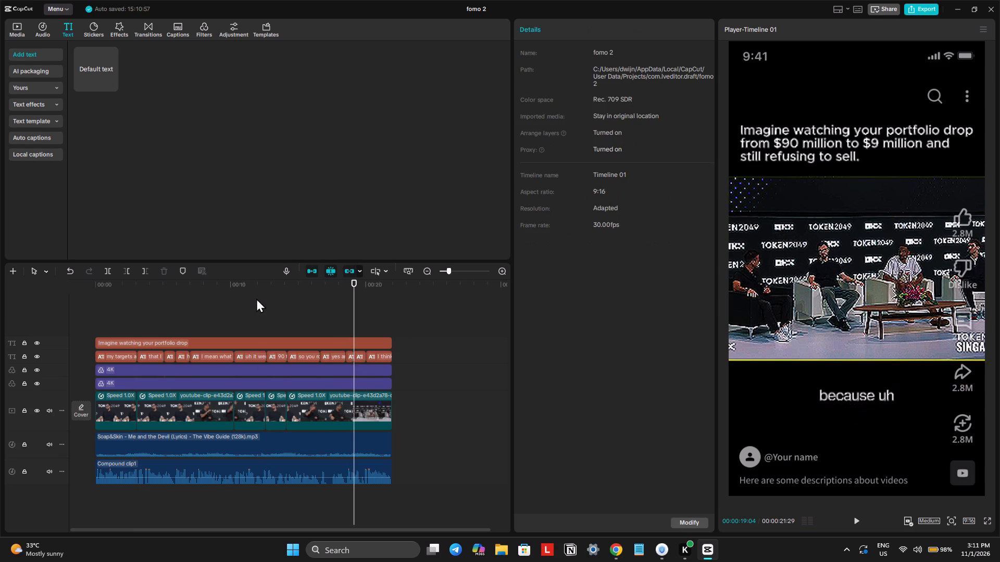
{"action": "left_click", "coordinate": [256, 298]}
{"action": "key", "text": "space"}
{"action": "scroll", "coordinate": [284, 333], "scroll_direction": "up", "scroll_amount": 2, "text": "ctrl"}
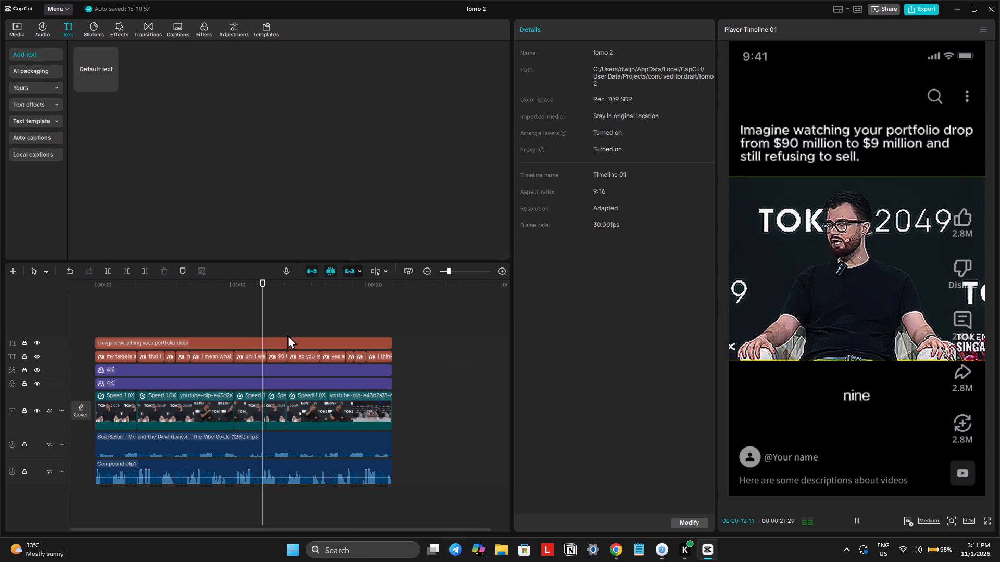
{"action": "scroll", "coordinate": [287, 335], "scroll_direction": "up", "scroll_amount": 6, "text": "ctrl"}
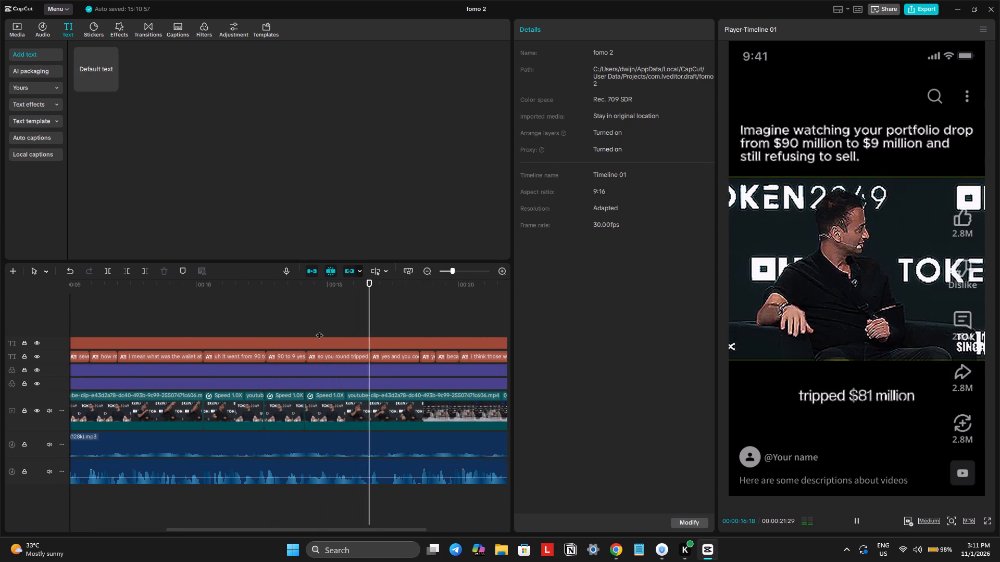
{"action": "scroll", "coordinate": [312, 330], "scroll_direction": "left", "scroll_amount": 1}
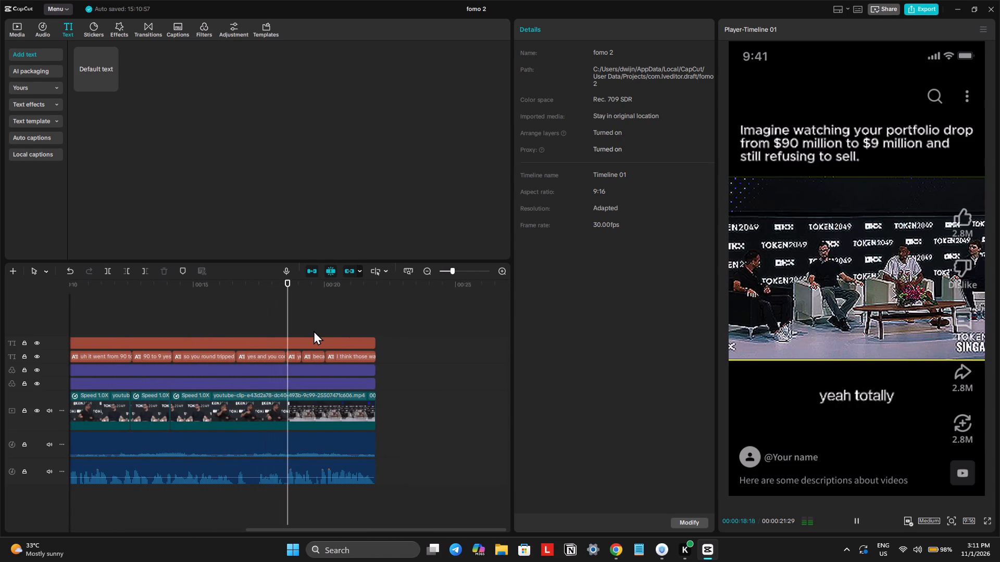
{"action": "scroll", "coordinate": [314, 330], "scroll_direction": "left", "scroll_amount": 2}
{"action": "scroll", "coordinate": [405, 356], "scroll_direction": "left", "scroll_amount": 1}
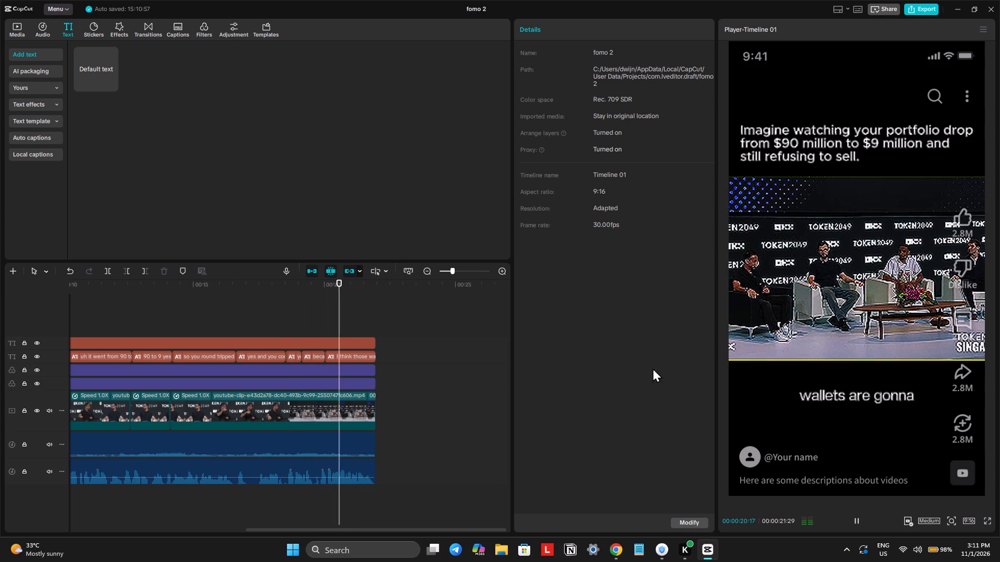
{"action": "key", "text": "space"}
Move all captions up onto the lower part of the video footage, at position X 0, Y -293.
{"action": "left_click", "coordinate": [832, 397]}
{"action": "left_click_drag", "start_coordinate": [838, 399], "coordinate": [861, 315]}
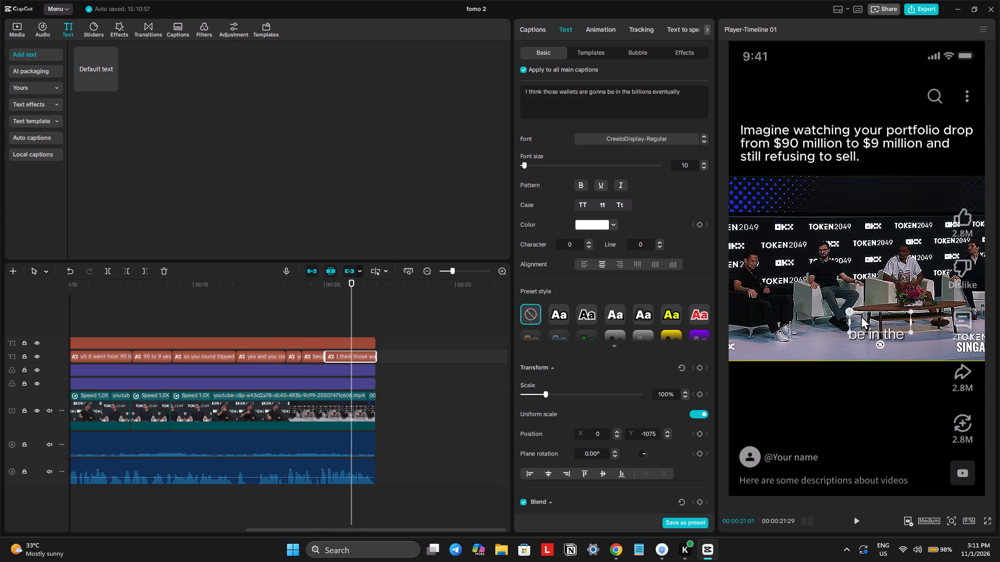
{"action": "left_click_drag", "start_coordinate": [861, 315], "coordinate": [836, 306]}
Play the video's end and its opening through the "how much did" caption to check the new caption placement.
{"action": "key", "text": "space"}
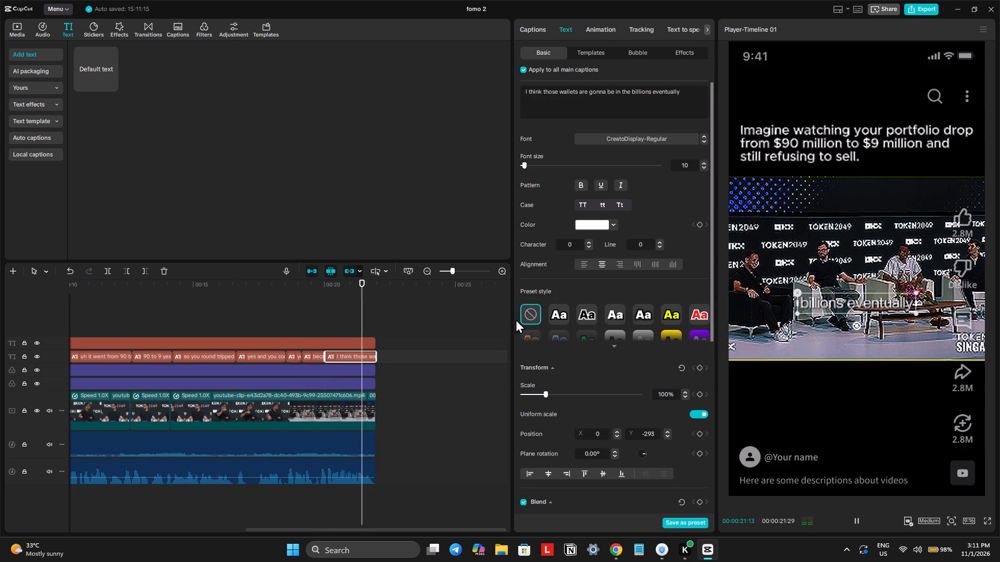
{"action": "key", "text": "space"}
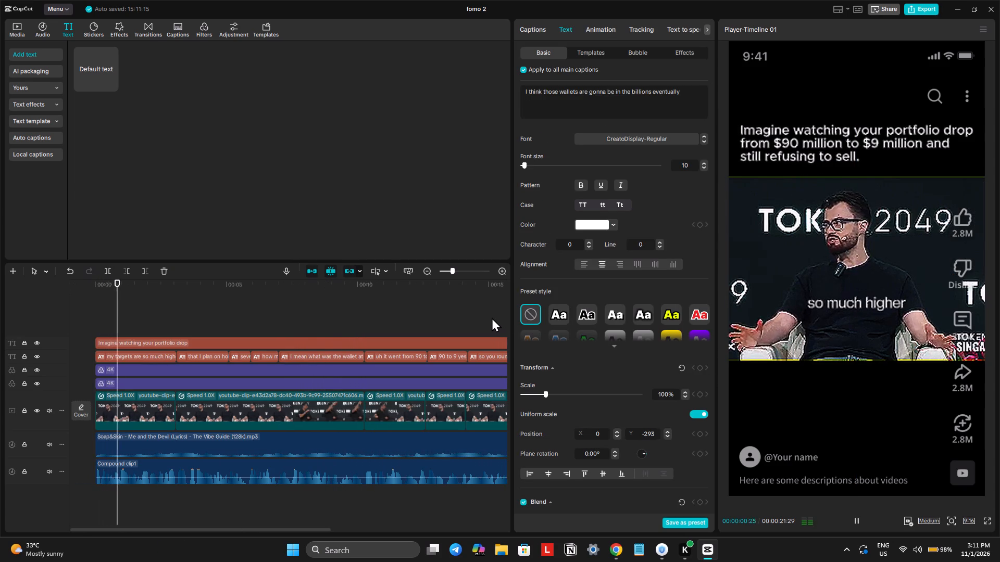
{"action": "scroll", "coordinate": [479, 317], "scroll_direction": "up", "scroll_amount": 3, "text": "ctrl"}
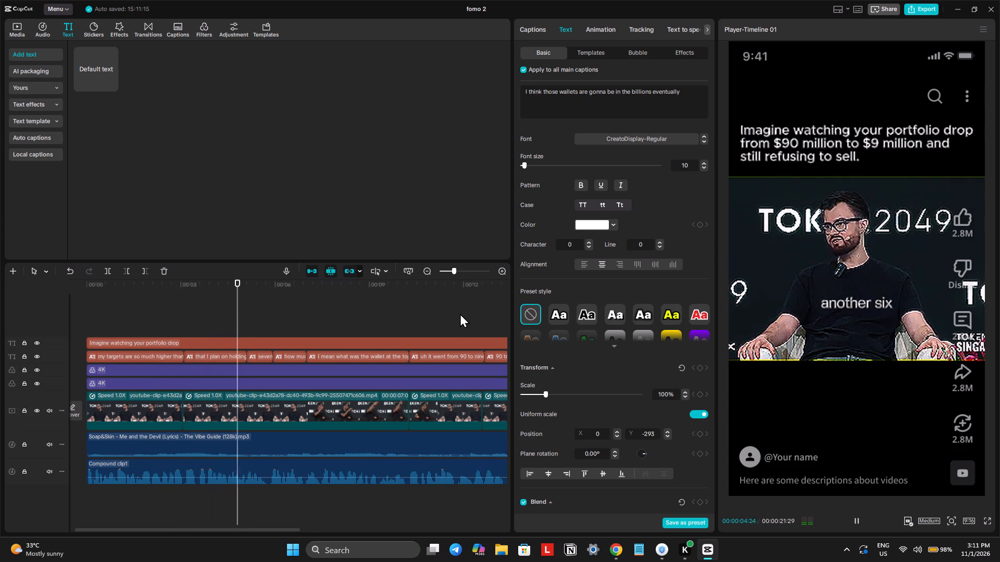
{"action": "key", "text": "space"}
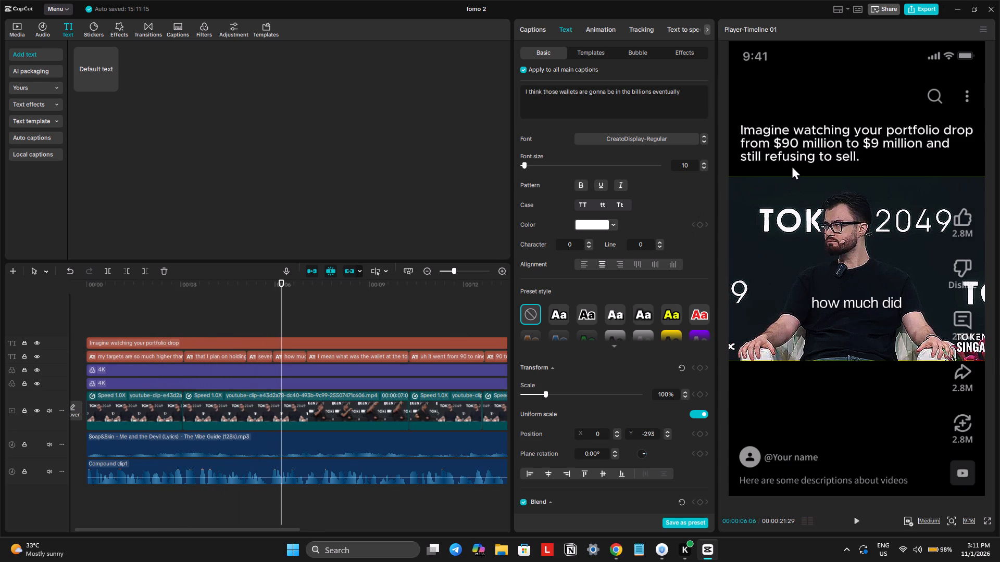
Move the "Imagine watching your portfolio drop" hook text slightly down, closer to the video footage.
{"action": "left_click", "coordinate": [792, 165]}
{"action": "left_click_drag", "start_coordinate": [800, 156], "coordinate": [803, 163]}
Scale the second video clip to 150% and move it down so its top edge sits just below the hook text.
{"action": "left_click", "coordinate": [801, 263]}
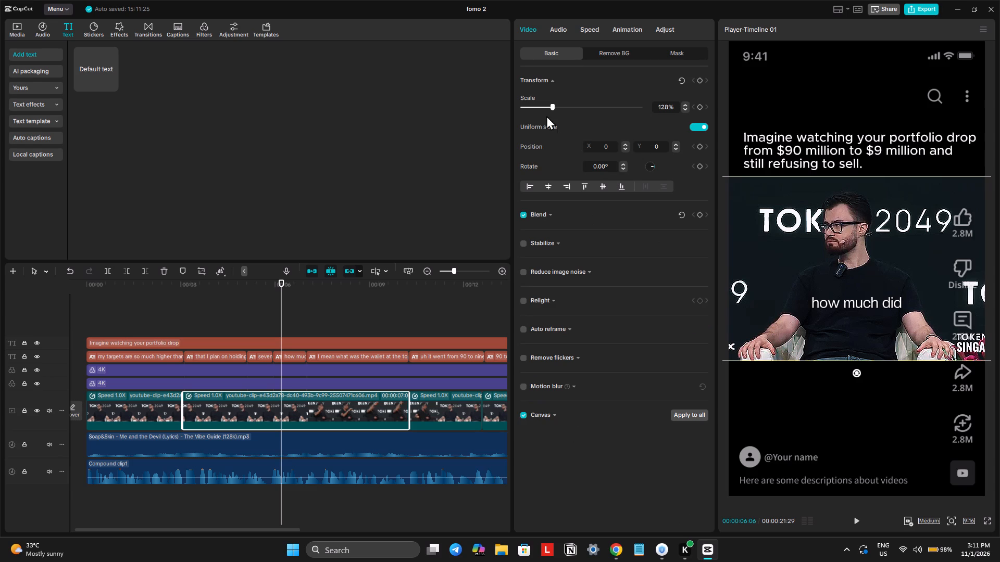
{"action": "left_click", "coordinate": [556, 108]}
{"action": "left_click_drag", "start_coordinate": [816, 231], "coordinate": [817, 241]}
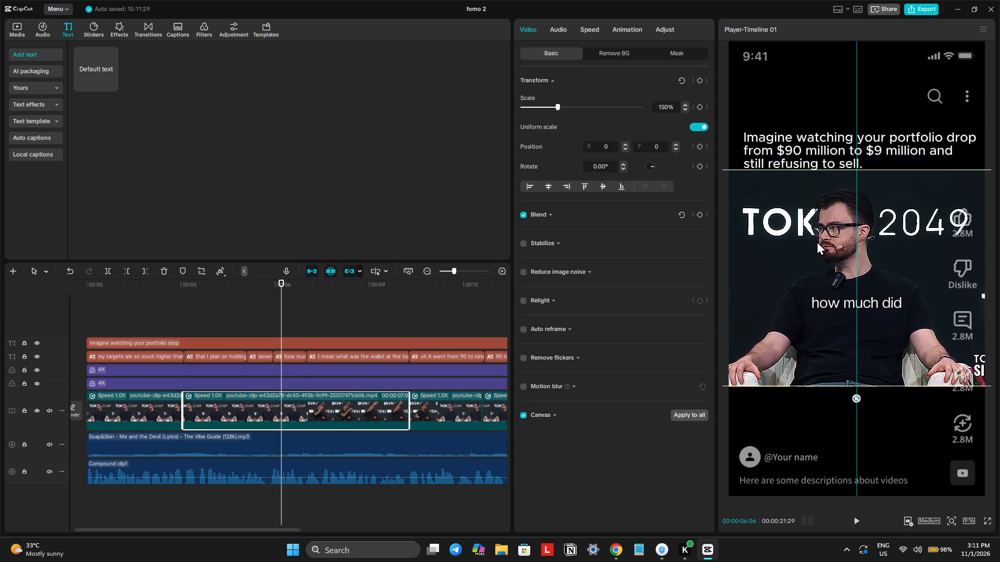
{"action": "left_click_drag", "start_coordinate": [817, 241], "coordinate": [815, 252]}
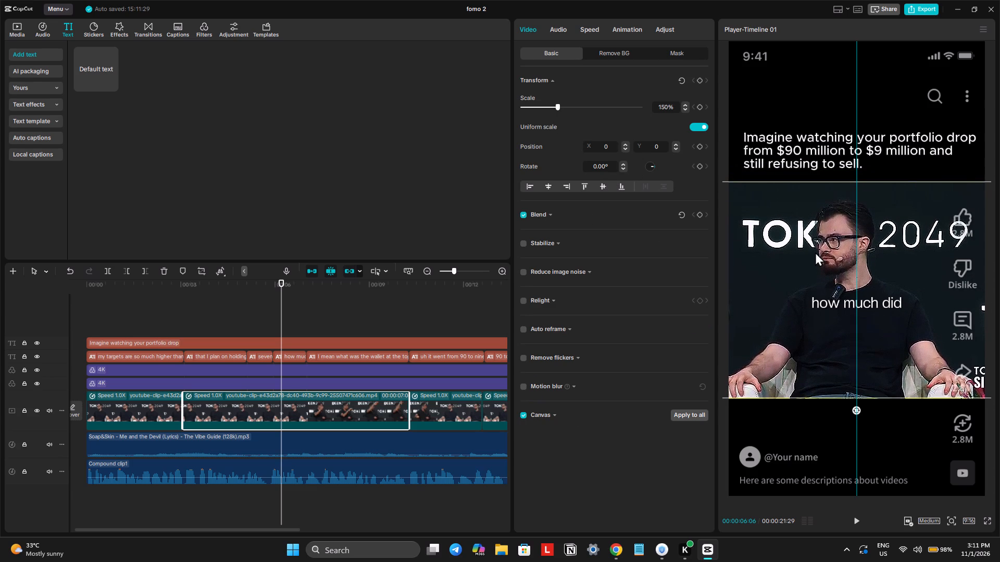
{"action": "left_click_drag", "start_coordinate": [815, 252], "coordinate": [815, 248]}
Enlarge the "Imagine watching your portfolio drop" hook text slightly to 61% scale so it nearly fills the frame width.
{"action": "left_click", "coordinate": [811, 150]}
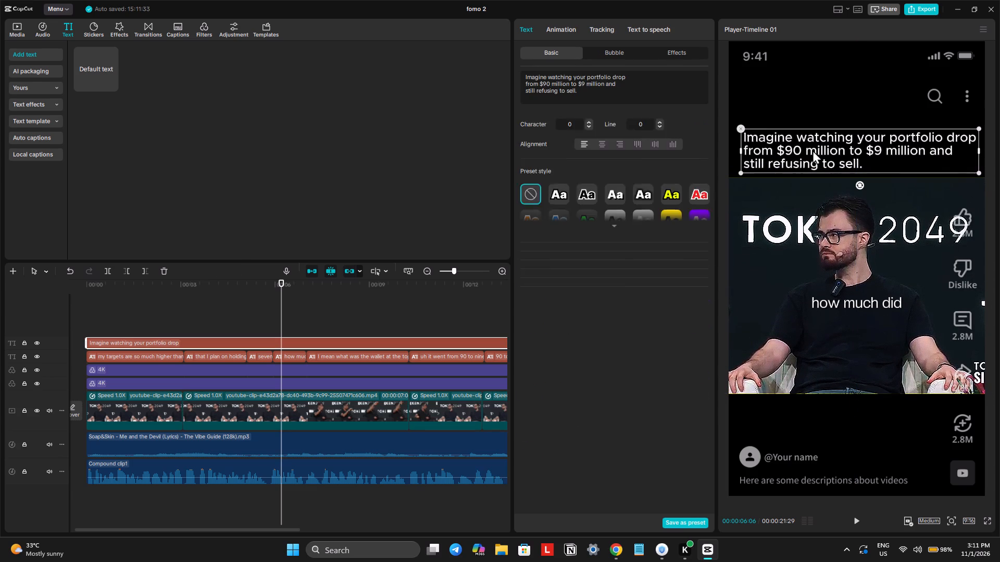
{"action": "left_click_drag", "start_coordinate": [981, 177], "coordinate": [986, 184]}
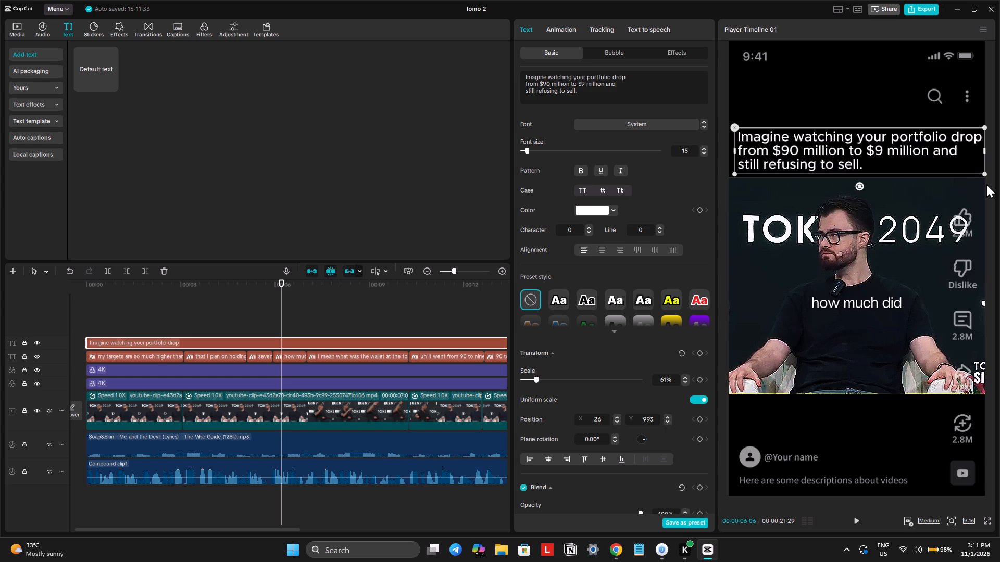
Split the Compound clip1 voice audio at 00:00:10:08, where the "uh it went from 90 to nine" line begins.
{"action": "key", "text": "space"}
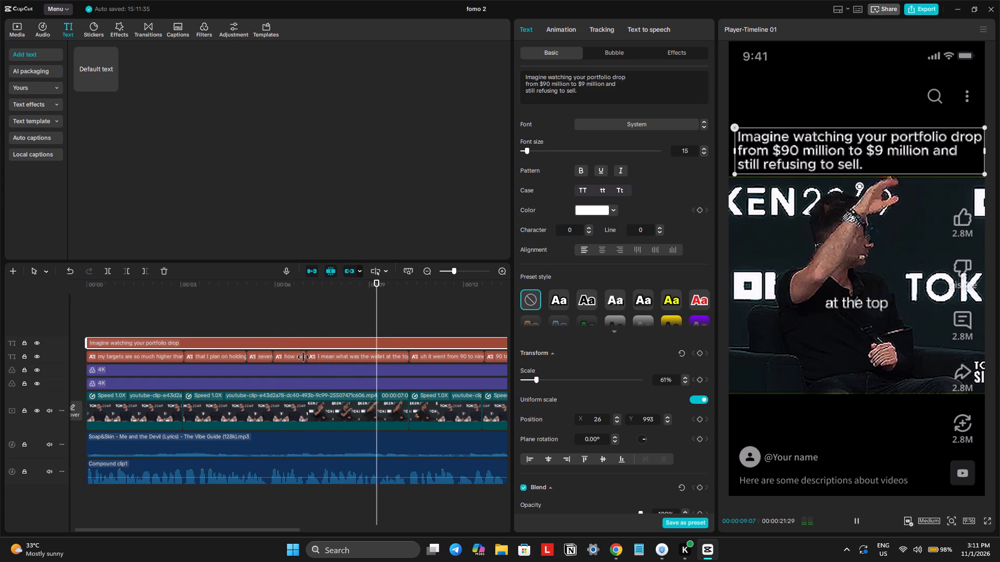
{"action": "scroll", "coordinate": [168, 460], "scroll_direction": "left", "scroll_amount": 1}
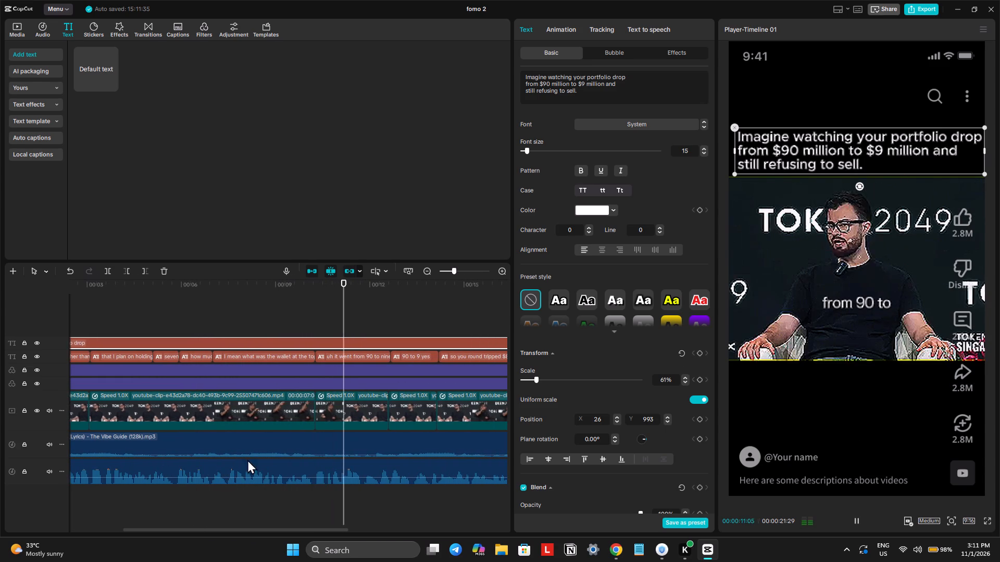
{"action": "key", "text": "space"}
{"action": "left_click", "coordinate": [336, 417]}
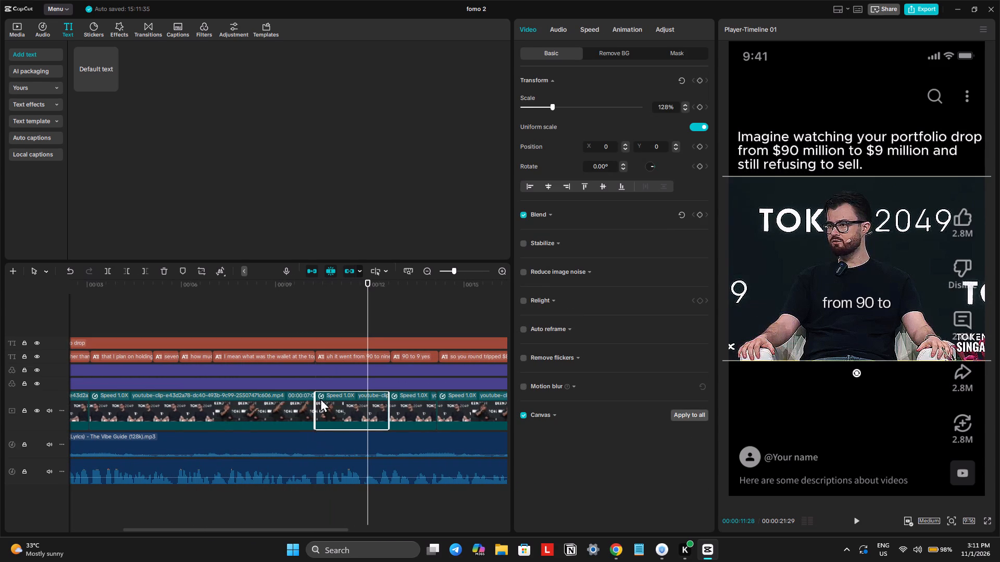
{"action": "left_click", "coordinate": [315, 310]}
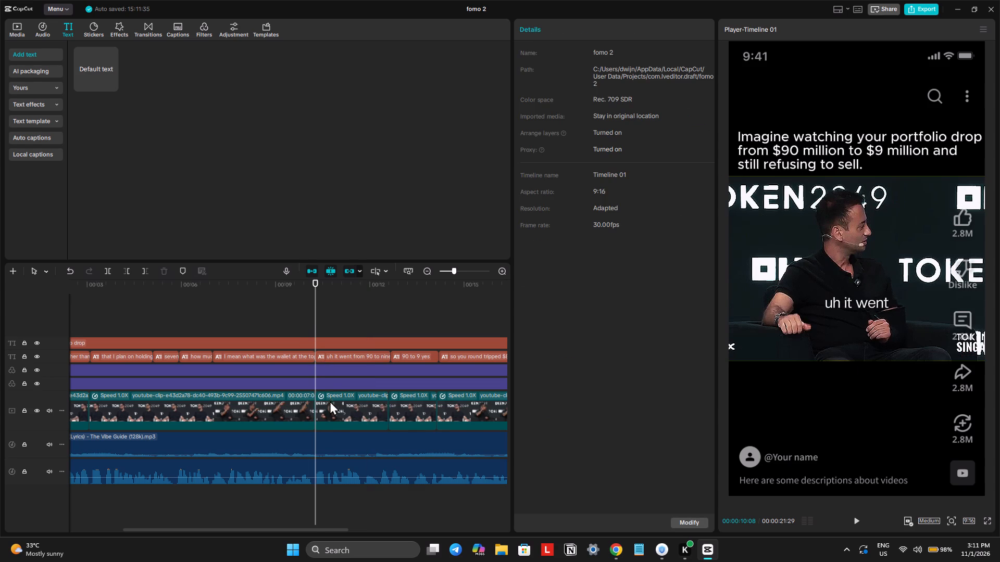
{"action": "scroll", "coordinate": [332, 412], "scroll_direction": "up", "scroll_amount": 11, "text": "ctrl"}
{"action": "left_click", "coordinate": [322, 414]}
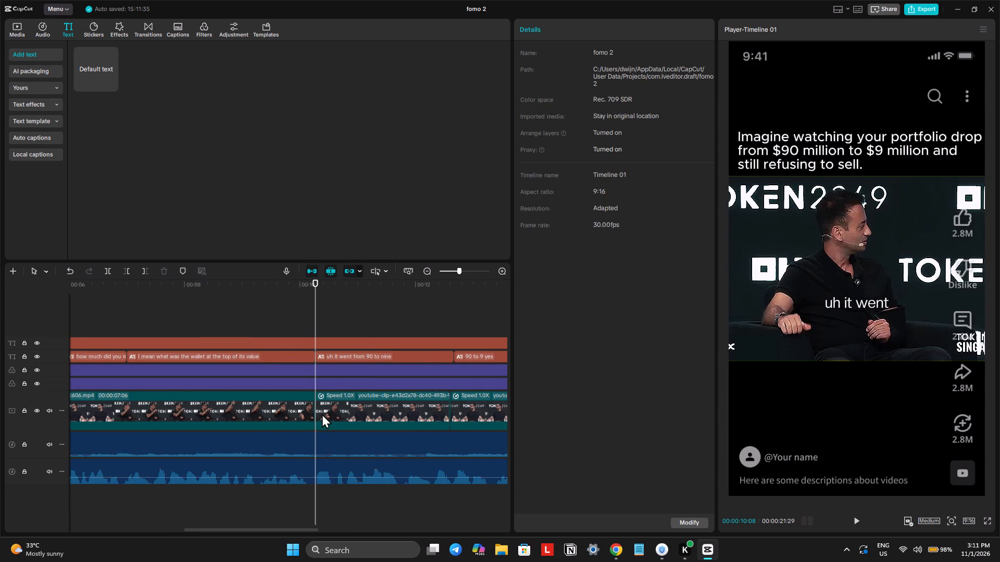
{"action": "left_click", "coordinate": [311, 319]}
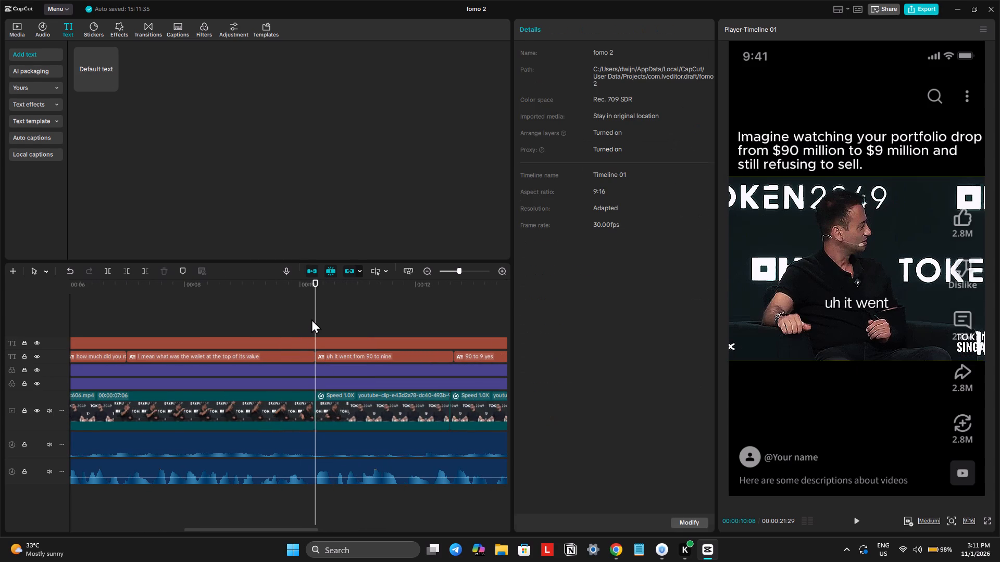
{"action": "left_click", "coordinate": [311, 319]}
{"action": "left_click", "coordinate": [317, 470]}
{"action": "key", "text": "ctrl+b"}
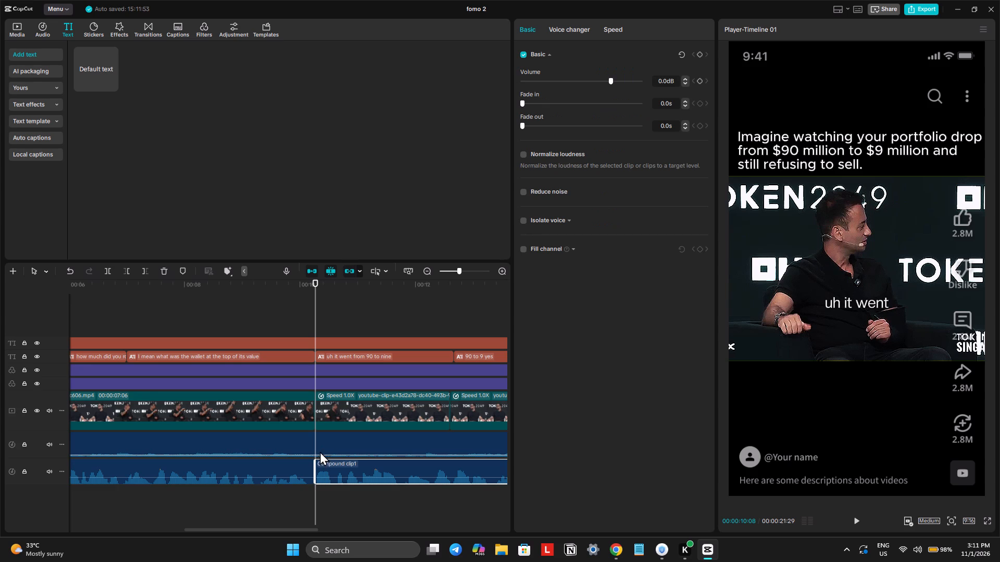
Split the voice audio again at 00:00:12:18, where the "uh it went from 90 to nine" line ends.
{"action": "scroll", "coordinate": [317, 447], "scroll_direction": "left", "scroll_amount": 1}
{"action": "key", "text": "space"}
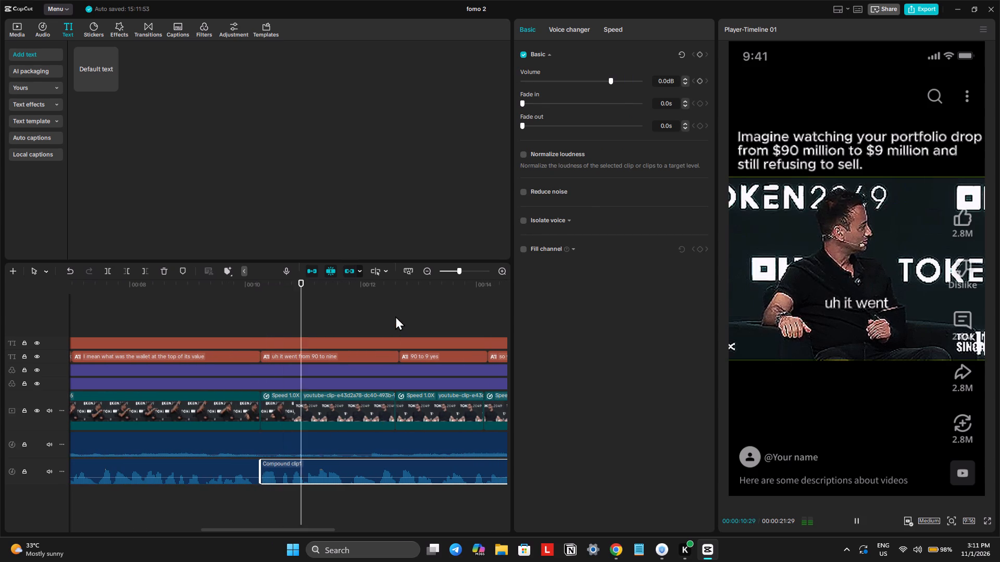
{"action": "left_click", "coordinate": [395, 316]}
{"action": "left_click_drag", "start_coordinate": [393, 314], "coordinate": [396, 321]}
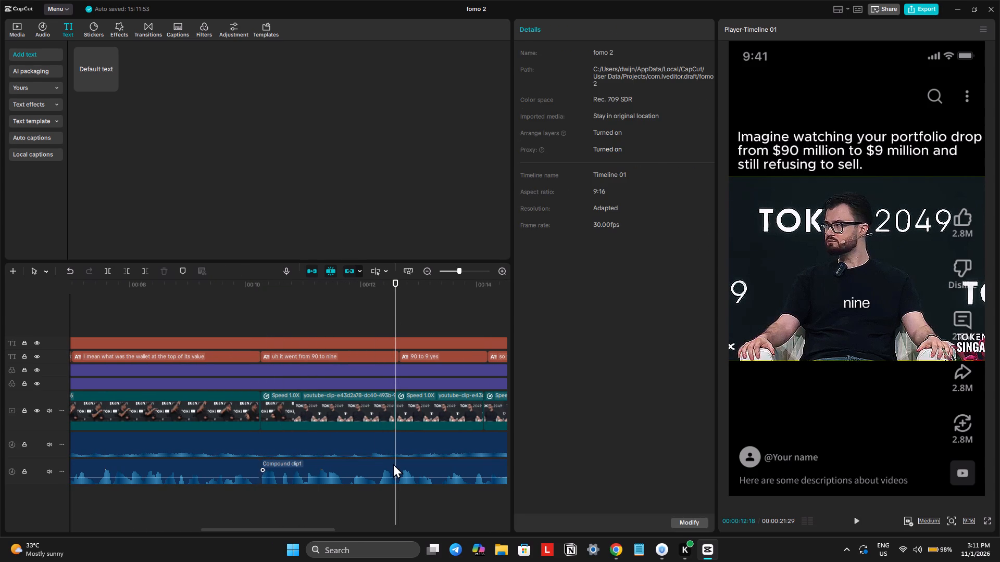
{"action": "left_click", "coordinate": [393, 464]}
{"action": "key", "text": "ctrl+b"}
Duplicate the isolated "uh it went from 90 to nine" voice segment and its matching video clip at 00:00:12:18.
{"action": "left_click", "coordinate": [340, 475]}
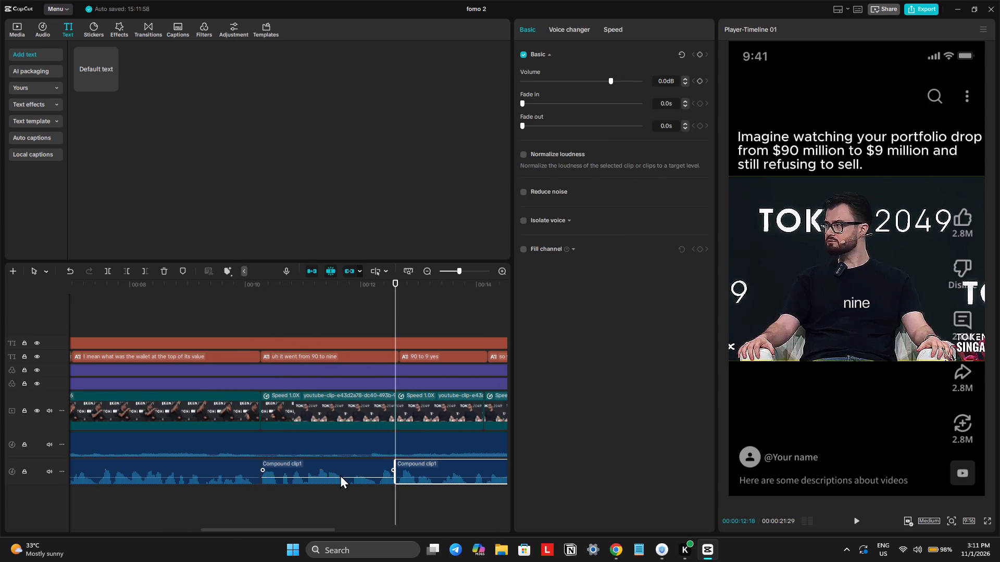
{"action": "key", "text": "ctrl+c"}
{"action": "key", "text": "ctrl+v"}
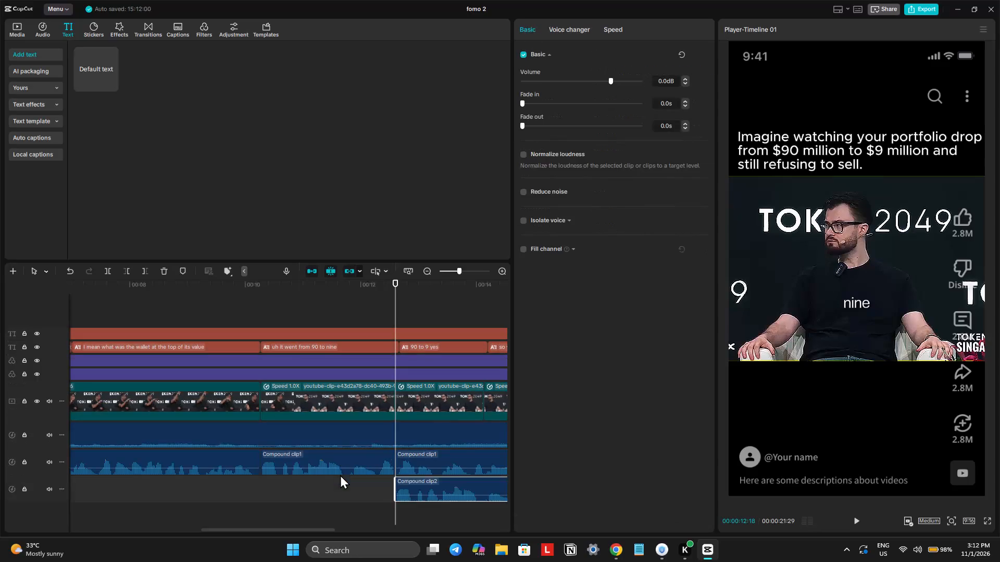
{"action": "left_click", "coordinate": [326, 401]}
{"action": "key", "text": "ctrl+c"}
{"action": "key", "text": "ctrl+v"}
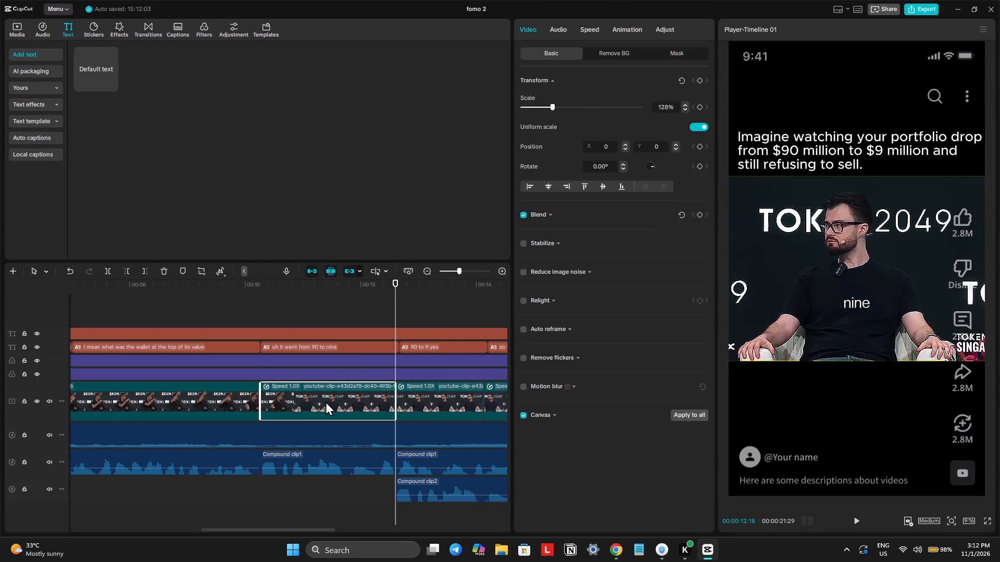
Move the copied voice segment earlier, toward the opening, keeping it on its own track beneath the main voice audio.
{"action": "scroll", "coordinate": [381, 421], "scroll_direction": "left", "scroll_amount": 1}
{"action": "scroll", "coordinate": [382, 424], "scroll_direction": "down", "scroll_amount": 1, "text": "ctrl"}
{"action": "scroll", "coordinate": [382, 424], "scroll_direction": "left", "scroll_amount": 1, "text": "ctrl"}
{"action": "scroll", "coordinate": [383, 424], "scroll_direction": "down", "scroll_amount": 9, "text": "ctrl"}
{"action": "scroll", "coordinate": [408, 428], "scroll_direction": "down", "scroll_amount": 1}
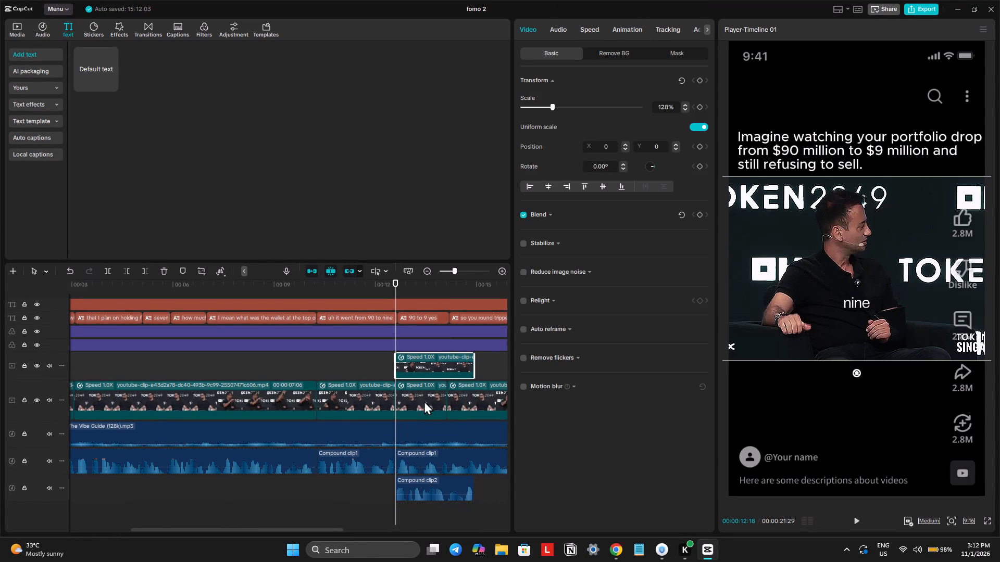
{"action": "scroll", "coordinate": [424, 401], "scroll_direction": "down", "scroll_amount": 1}
{"action": "left_click", "coordinate": [409, 271]}
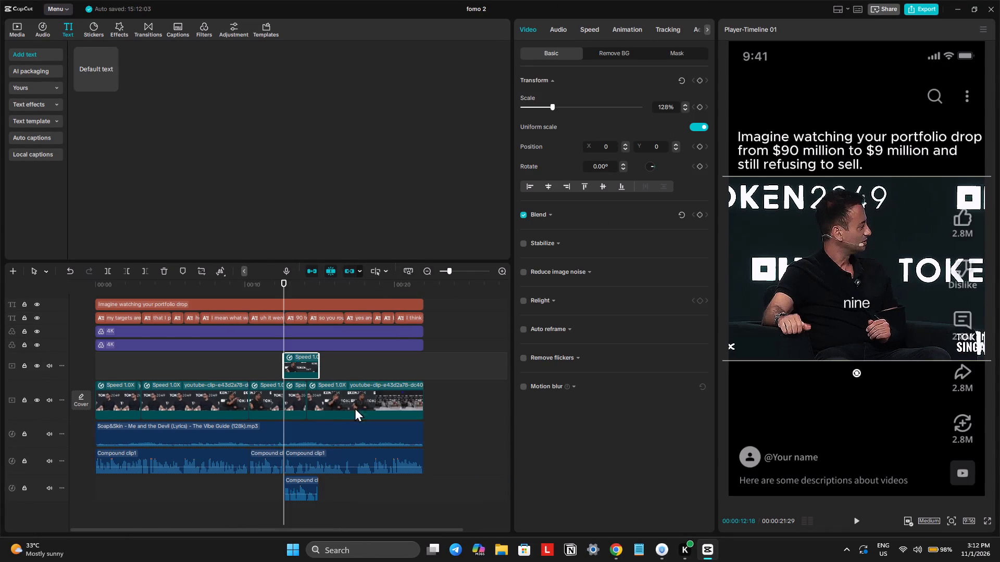
{"action": "left_click", "coordinate": [302, 489]}
{"action": "left_click_drag", "start_coordinate": [302, 489], "coordinate": [103, 481]}
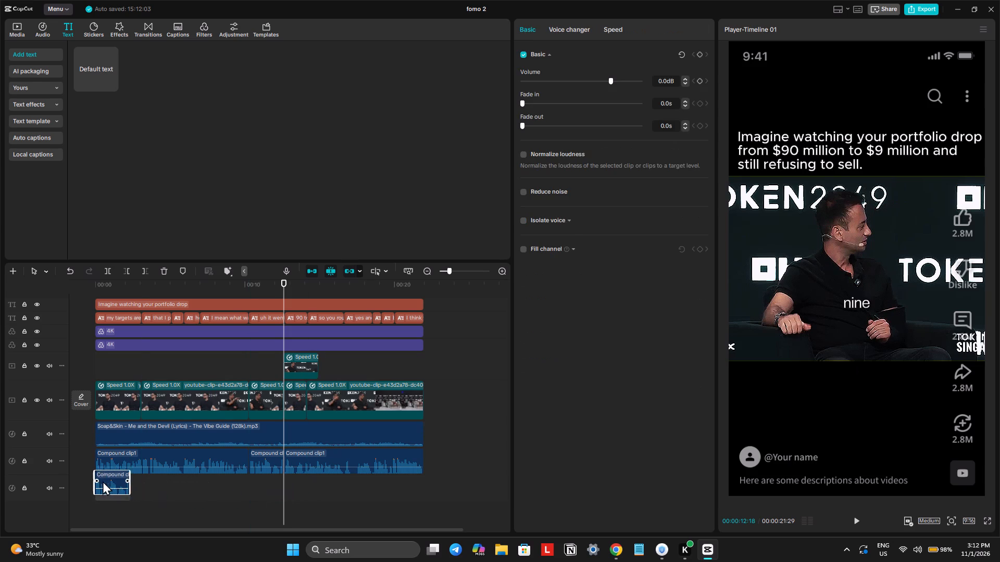
{"action": "left_click_drag", "start_coordinate": [103, 481], "coordinate": [289, 497]}
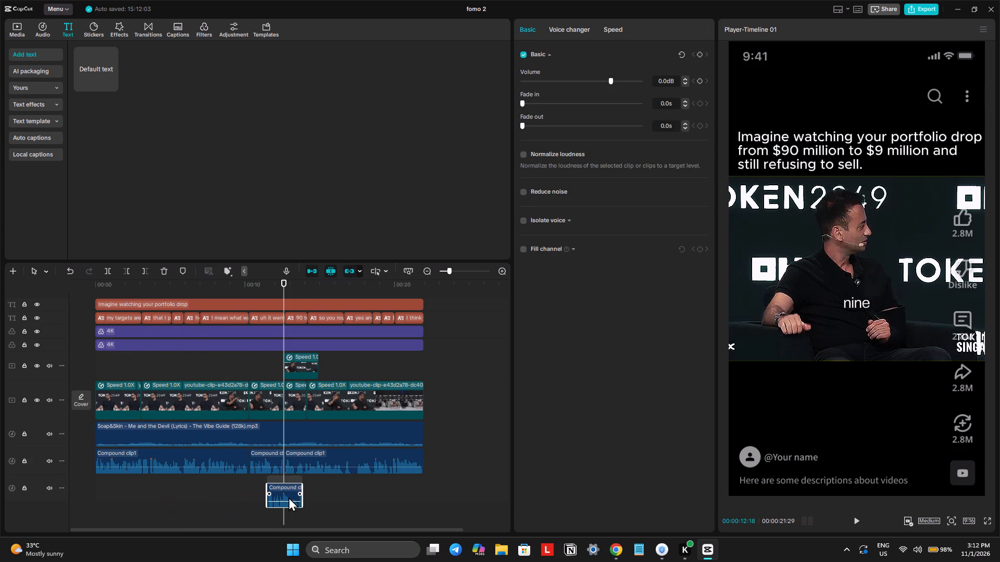
{"action": "left_click_drag", "start_coordinate": [289, 497], "coordinate": [281, 506]}
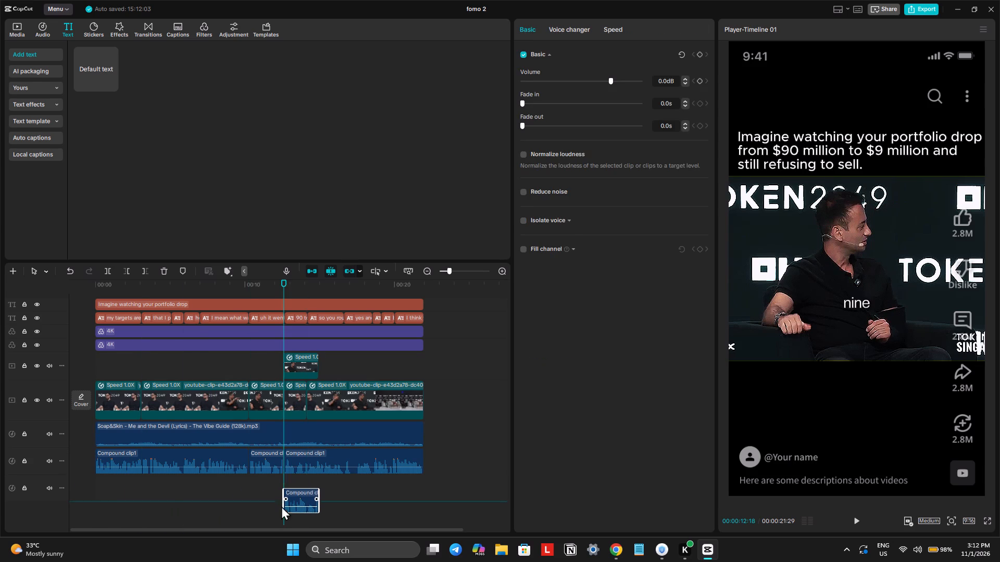
{"action": "left_click_drag", "start_coordinate": [281, 506], "coordinate": [170, 512]}
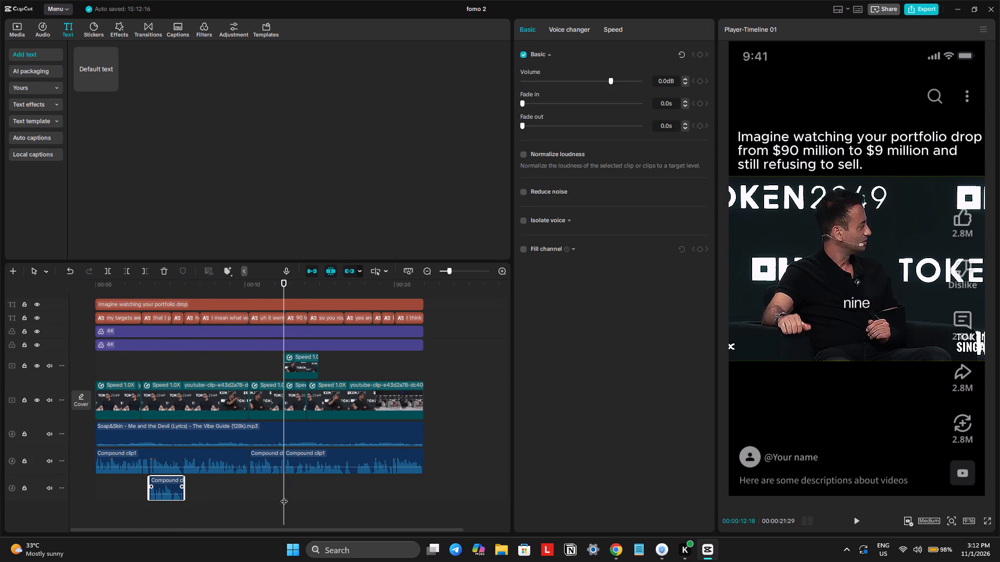
Insert the copied video clip at the very start of the main video track as an opening teaser.
{"action": "left_click", "coordinate": [293, 363]}
{"action": "left_click_drag", "start_coordinate": [293, 363], "coordinate": [128, 379]}
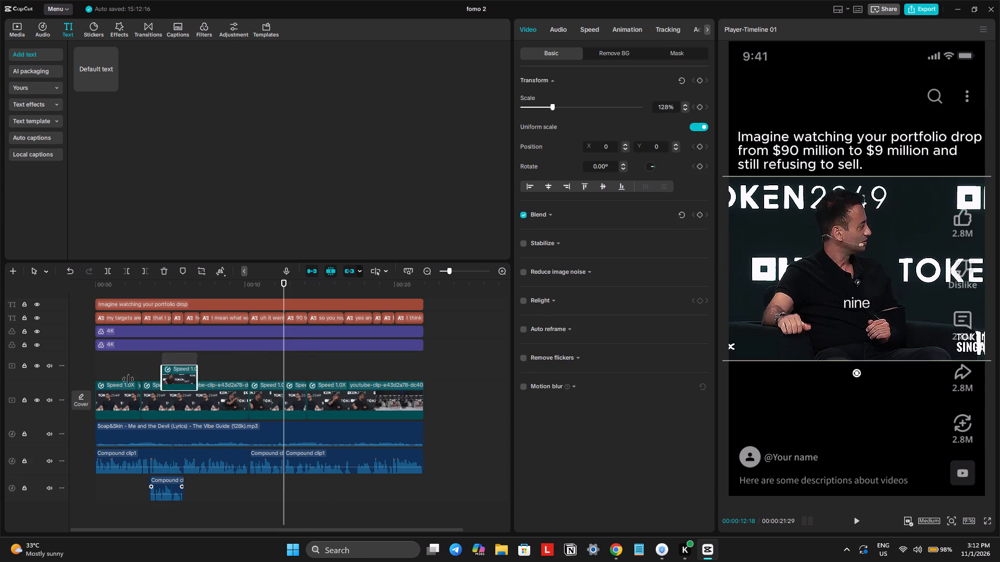
{"action": "left_click_drag", "start_coordinate": [128, 379], "coordinate": [92, 395]}
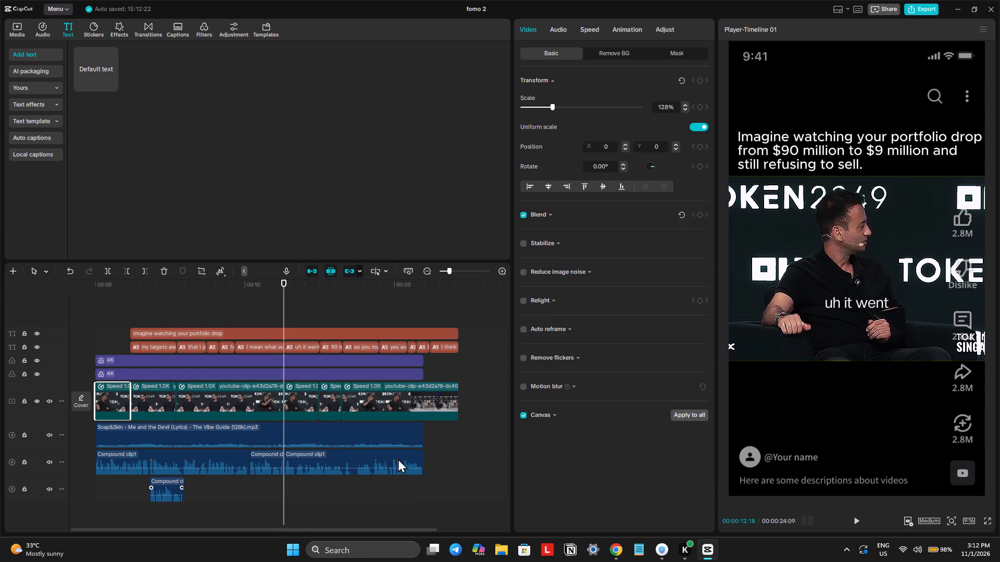
Shift the background music and all Compound clip1 voice segments later together so they start right after the teaser clip.
{"action": "left_click_drag", "start_coordinate": [406, 491], "coordinate": [223, 444]}
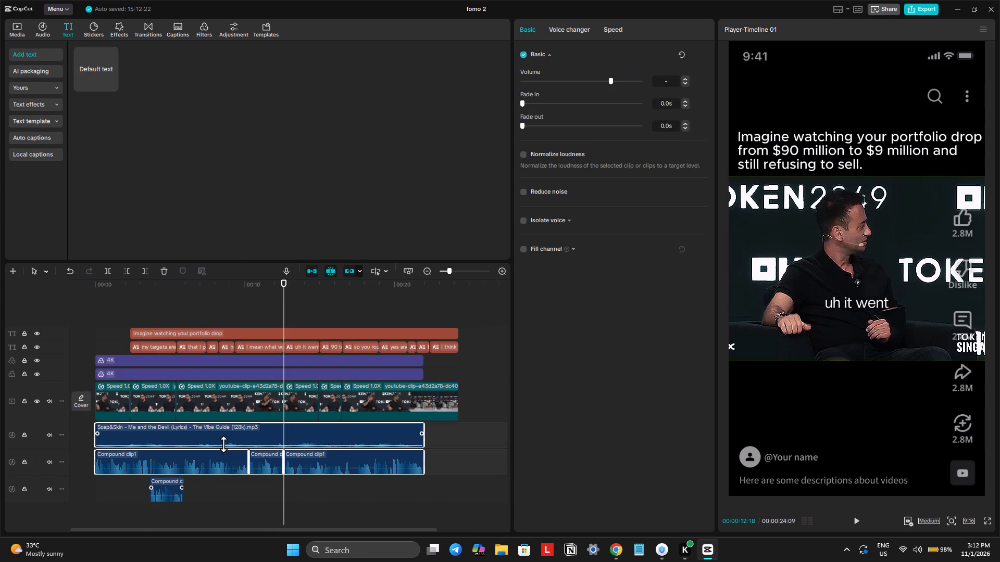
{"action": "left_click_drag", "start_coordinate": [245, 437], "coordinate": [277, 438]}
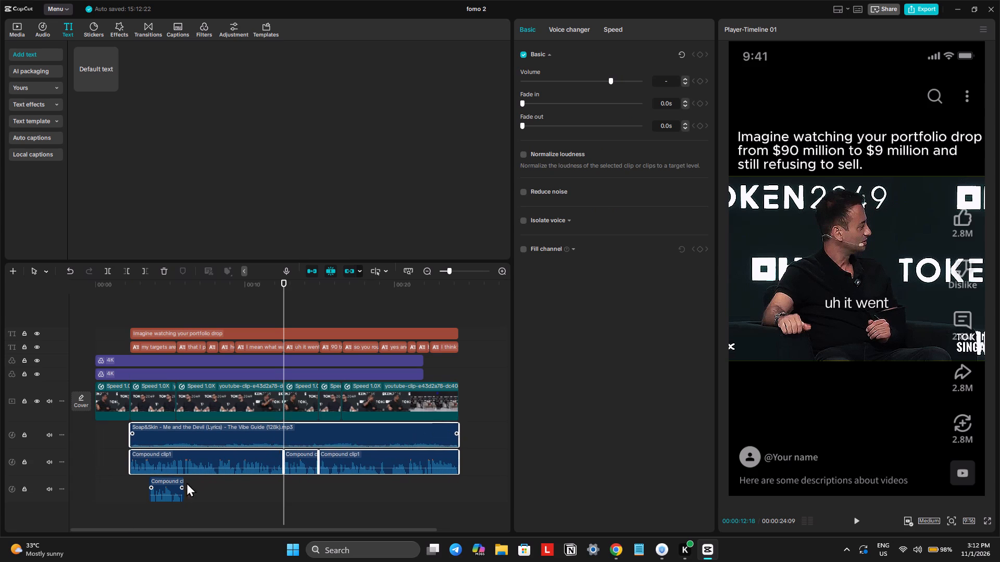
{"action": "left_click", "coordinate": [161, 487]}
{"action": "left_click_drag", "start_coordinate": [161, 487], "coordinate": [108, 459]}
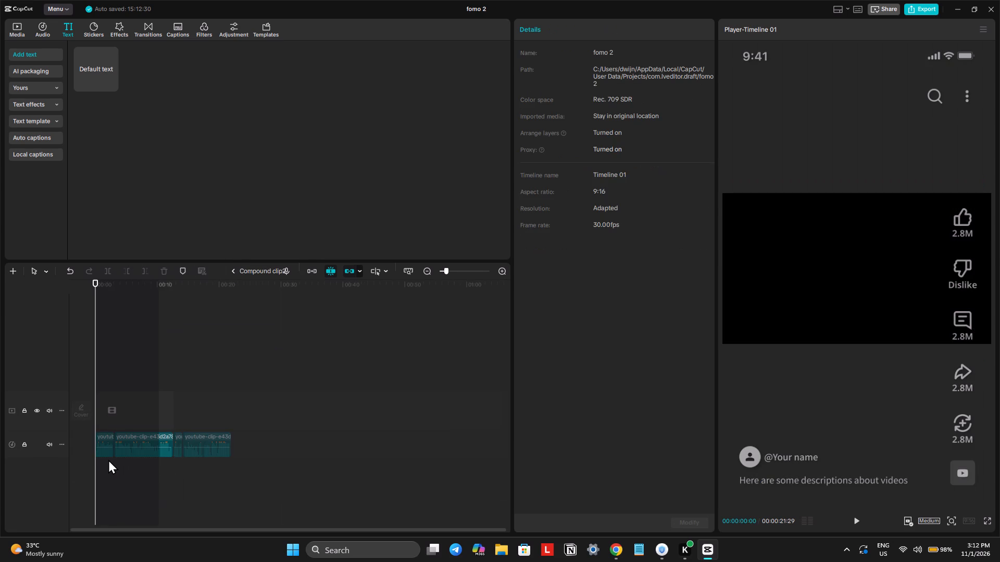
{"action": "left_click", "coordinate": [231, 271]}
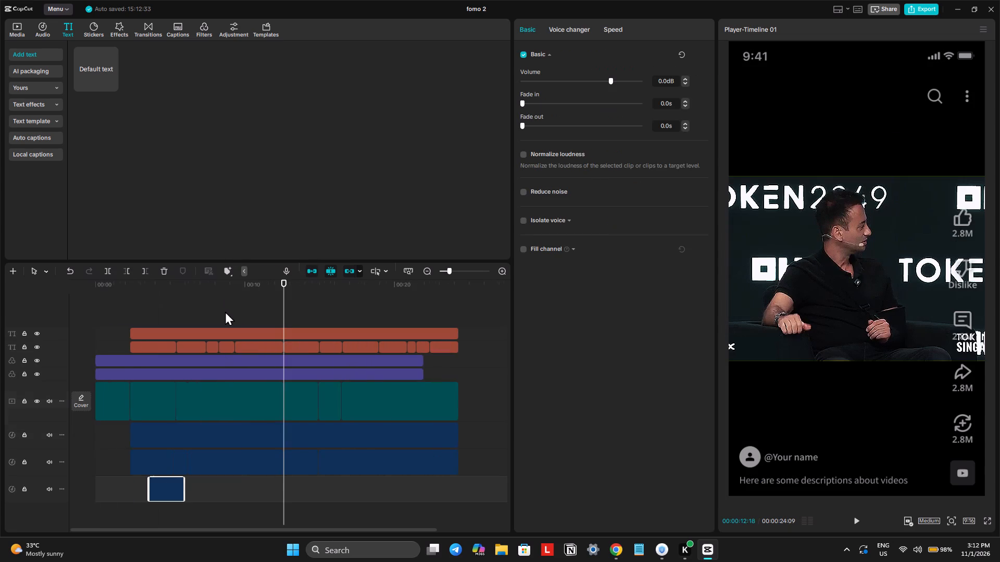
Place the copied voice segment at the start of the main voice track, beneath the teaser clip.
{"action": "left_click", "coordinate": [154, 495]}
{"action": "left_click_drag", "start_coordinate": [169, 484], "coordinate": [133, 477]}
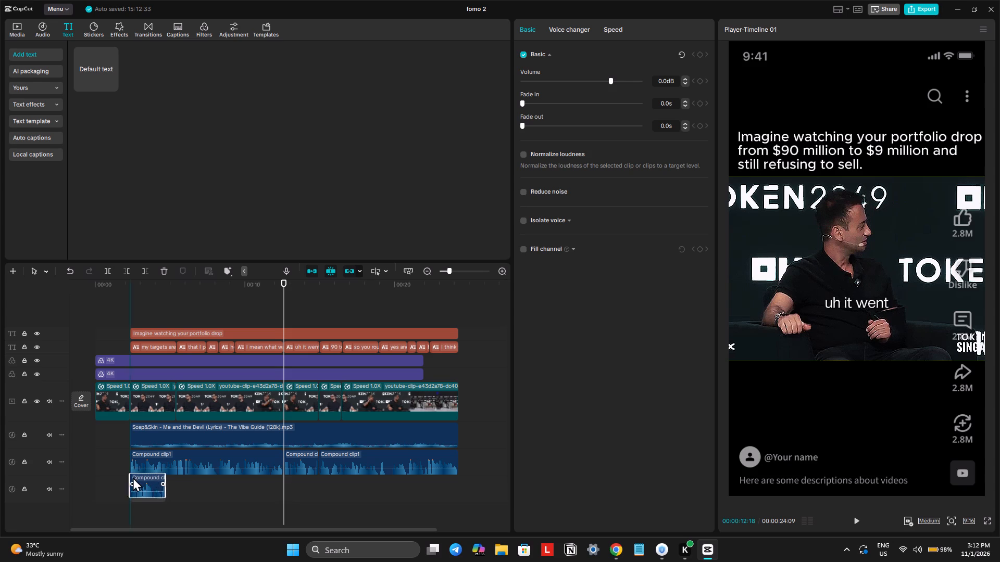
{"action": "left_click_drag", "start_coordinate": [133, 477], "coordinate": [114, 458]}
Play the opening teaser through the "so much higher" caption to check its picture and voice.
{"action": "scroll", "coordinate": [207, 456], "scroll_direction": "up", "scroll_amount": 5, "text": "ctrl"}
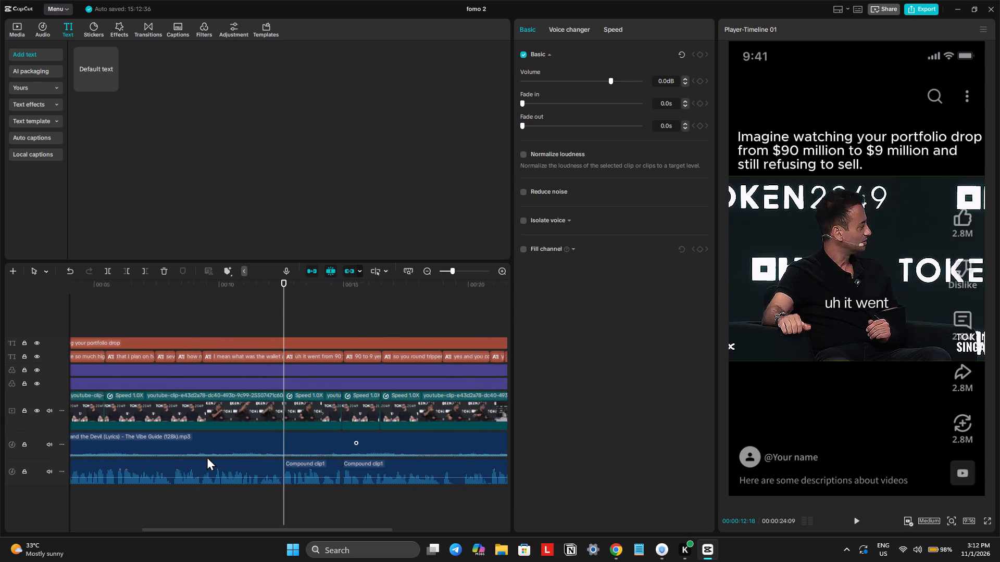
{"action": "scroll", "coordinate": [207, 456], "scroll_direction": "up", "scroll_amount": 4, "text": "ctrl"}
{"action": "scroll", "coordinate": [207, 456], "scroll_direction": "right", "scroll_amount": 8}
{"action": "scroll", "coordinate": [196, 430], "scroll_direction": "up", "scroll_amount": 4, "text": "ctrl"}
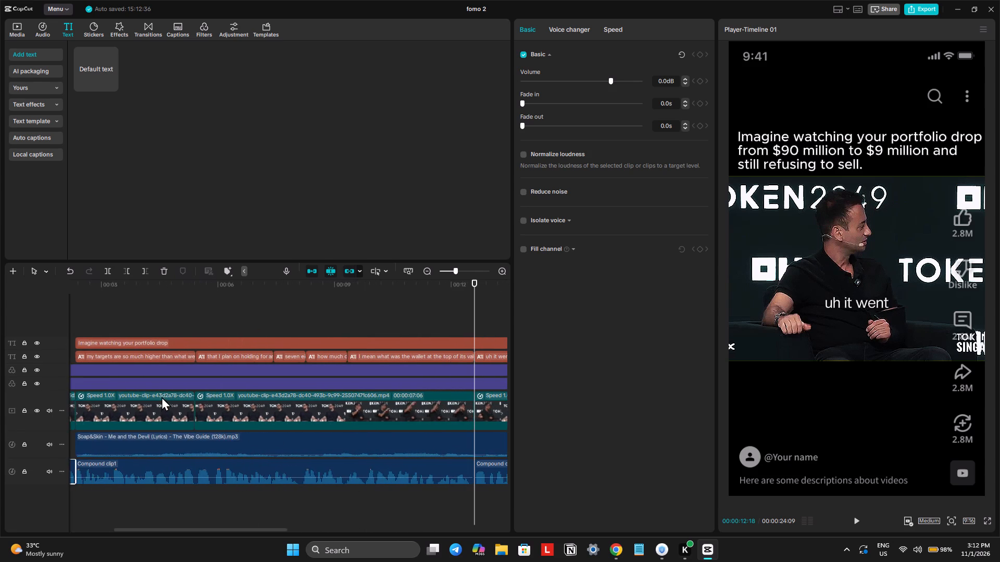
{"action": "scroll", "coordinate": [160, 395], "scroll_direction": "right", "scroll_amount": 5}
{"action": "left_click", "coordinate": [139, 322]}
{"action": "left_click_drag", "start_coordinate": [123, 286], "coordinate": [44, 303]}
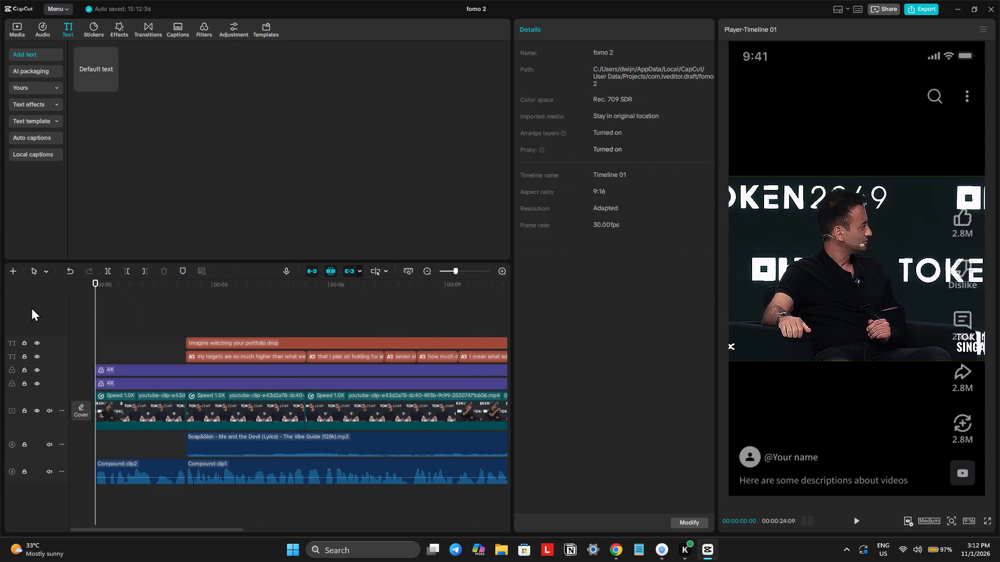
{"action": "key", "text": "space"}
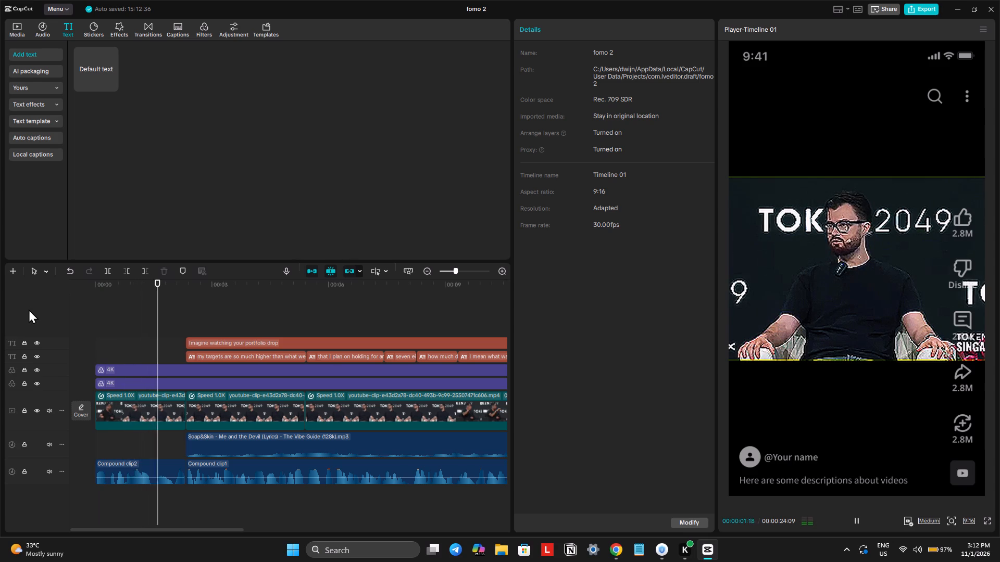
{"action": "key", "text": "space"}
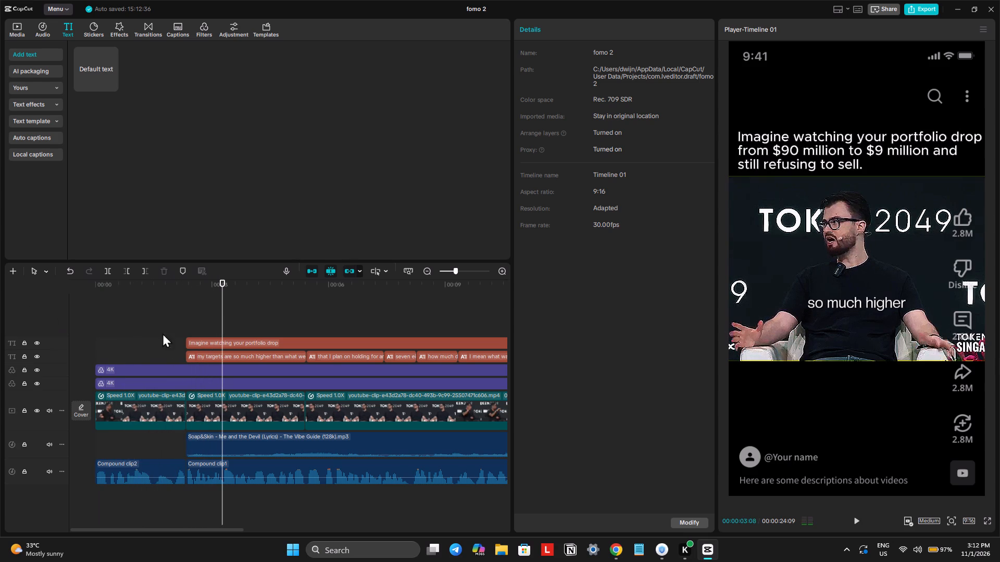
Extend the start of the hook text back to 00:00 so it covers the teaser.
{"action": "left_click", "coordinate": [191, 342]}
{"action": "left_click_drag", "start_coordinate": [187, 343], "coordinate": [122, 346]}
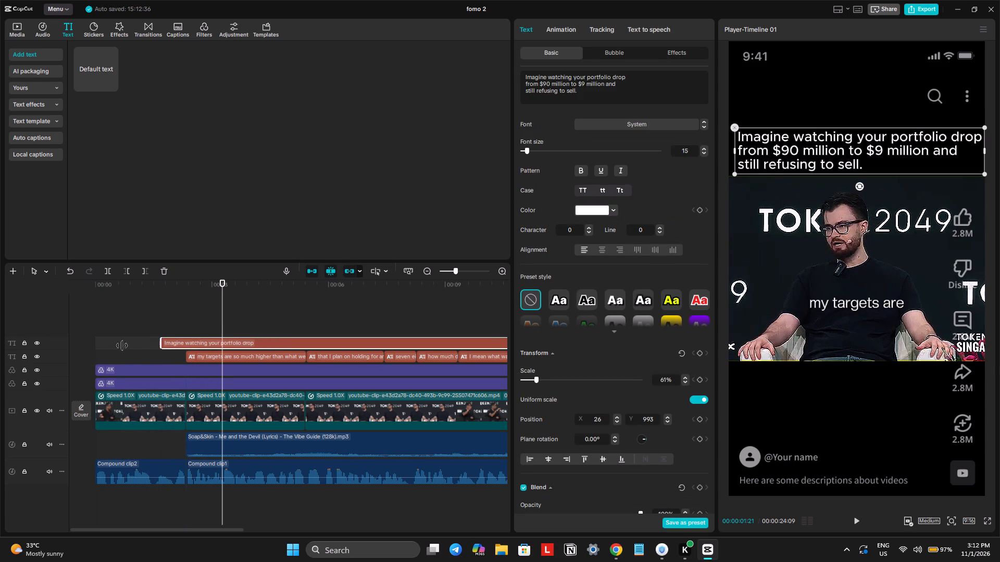
{"action": "left_click_drag", "start_coordinate": [122, 346], "coordinate": [44, 346]}
Extend the start of the Soap&Skin background music back to 00:00 so it plays under the teaser.
{"action": "left_click", "coordinate": [196, 447]}
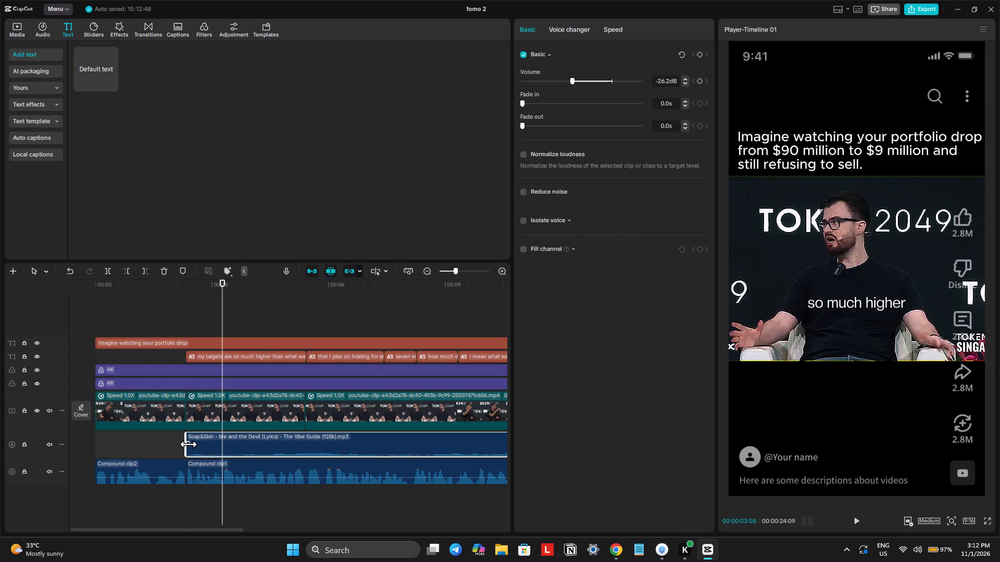
{"action": "left_click_drag", "start_coordinate": [186, 438], "coordinate": [25, 441]}
Extend the ends of both 4K filters together to the end of the final video clip.
{"action": "scroll", "coordinate": [260, 412], "scroll_direction": "left", "scroll_amount": 2}
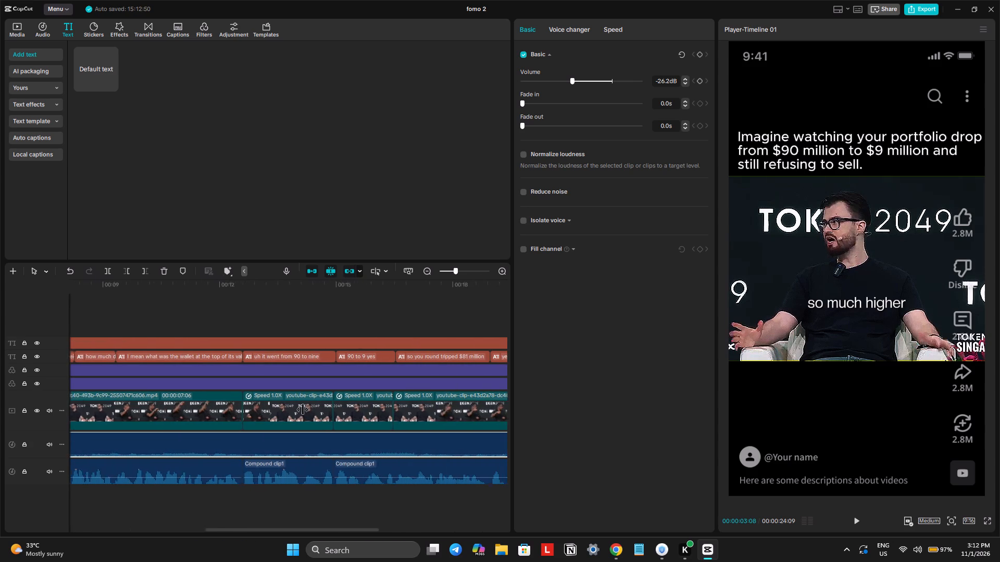
{"action": "scroll", "coordinate": [303, 410], "scroll_direction": "left", "scroll_amount": 2}
{"action": "scroll", "coordinate": [312, 419], "scroll_direction": "down", "scroll_amount": 1}
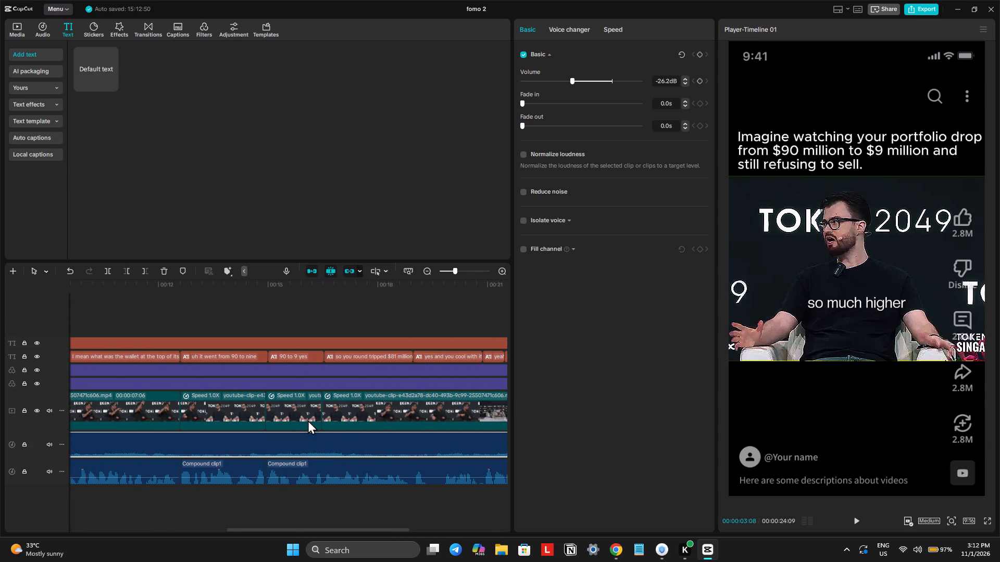
{"action": "scroll", "coordinate": [308, 421], "scroll_direction": "down", "scroll_amount": 6, "text": "ctrl"}
{"action": "left_click_drag", "start_coordinate": [356, 368], "coordinate": [337, 387]}
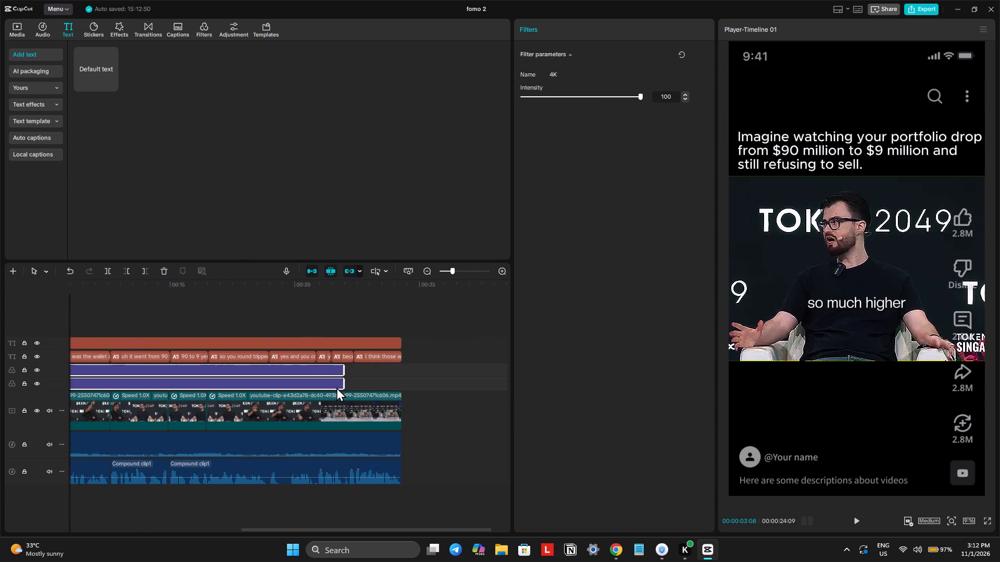
{"action": "left_click_drag", "start_coordinate": [345, 371], "coordinate": [401, 391]}
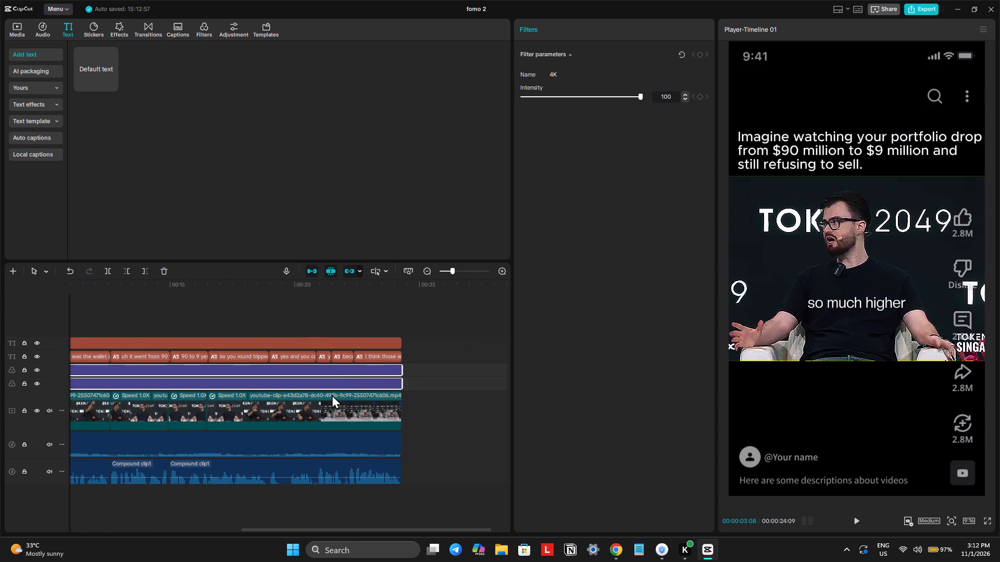
Copy the "uh it went from 90 to nine" caption and place the copy at 00:00 above the teaser clip.
{"action": "scroll", "coordinate": [305, 393], "scroll_direction": "right", "scroll_amount": 1}
{"action": "scroll", "coordinate": [166, 400], "scroll_direction": "right", "scroll_amount": 1}
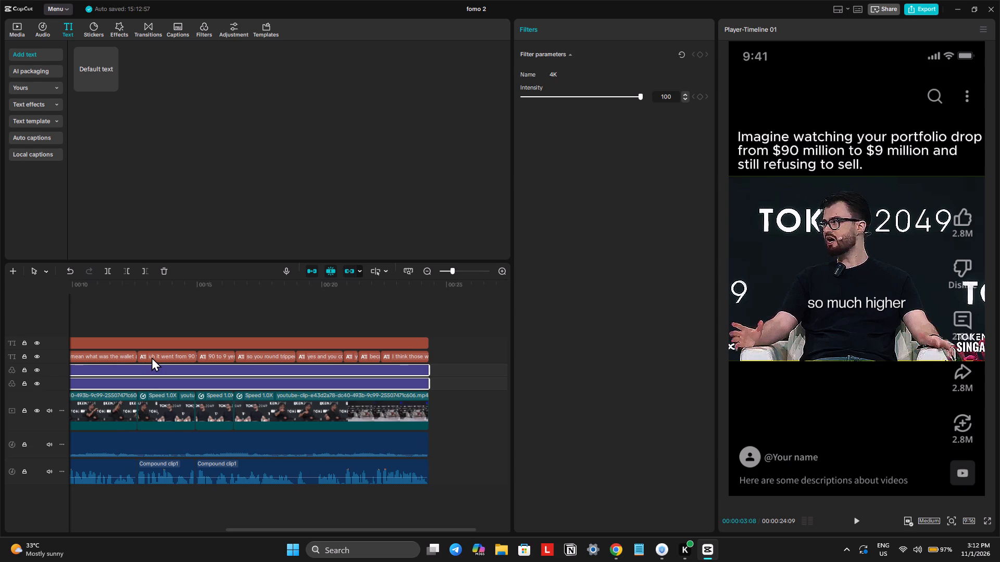
{"action": "left_click", "coordinate": [152, 357]}
{"action": "key", "text": "ctrl+c"}
{"action": "key", "text": "ctrl+v"}
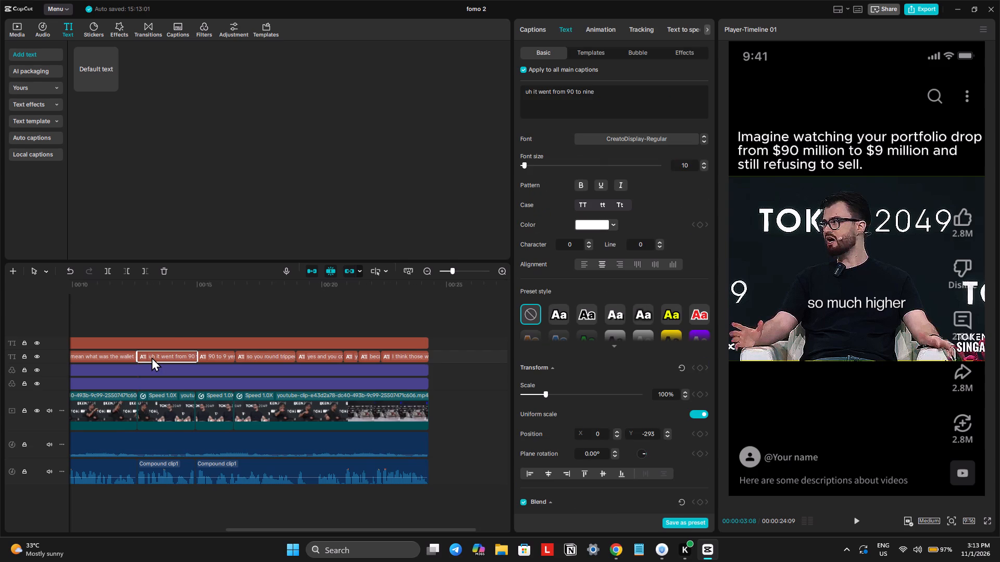
{"action": "left_click_drag", "start_coordinate": [189, 343], "coordinate": [105, 359]}
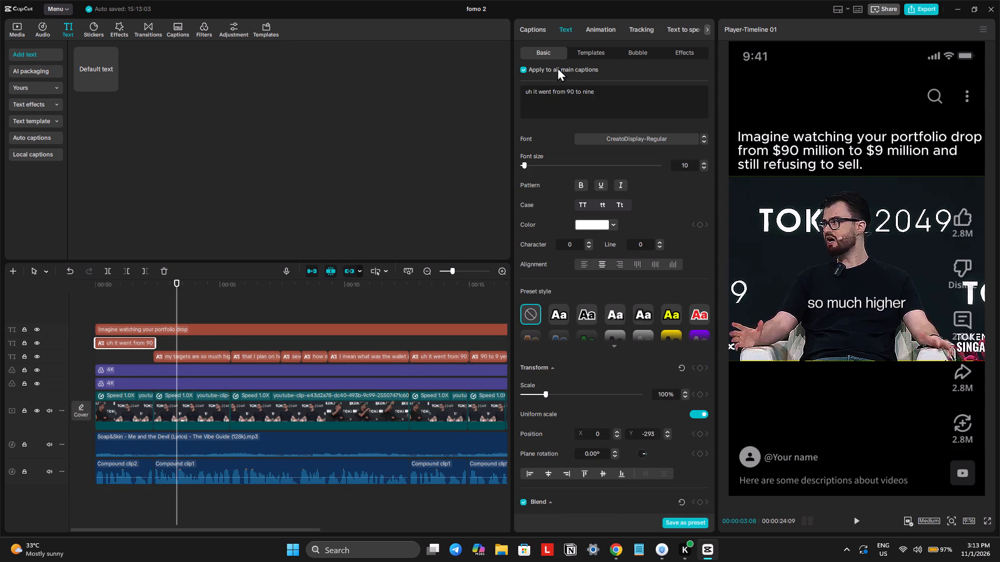
Apply the Switch caption animation to the copied teaser caption.
{"action": "left_click", "coordinate": [600, 54]}
{"action": "triple_click", "coordinate": [598, 32]}
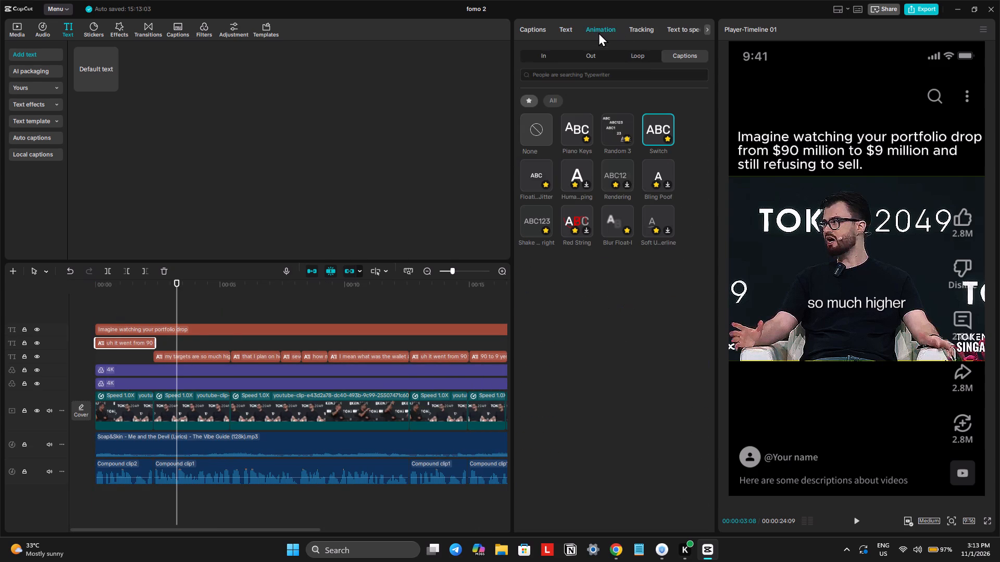
{"action": "left_click", "coordinate": [653, 132]}
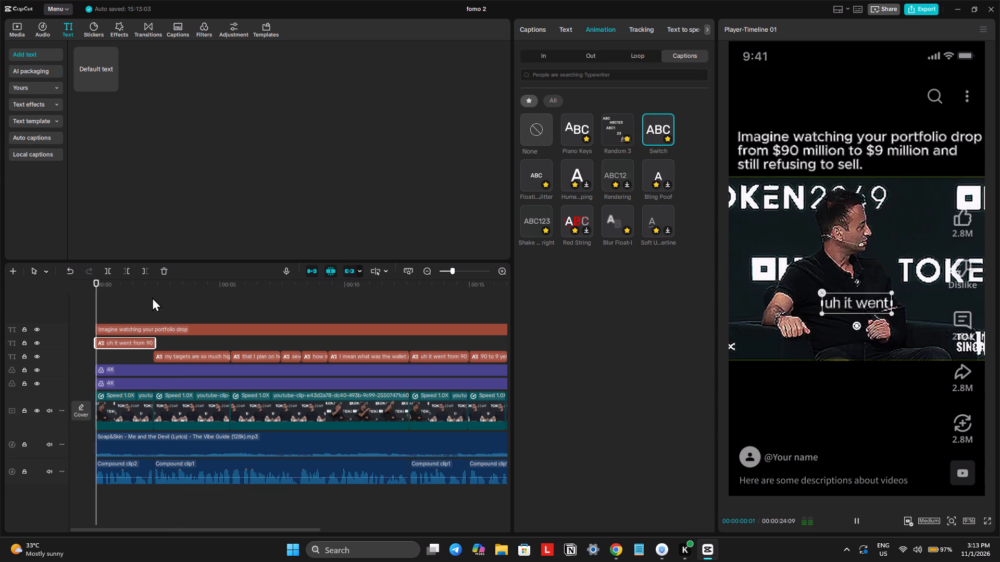
Play the short from the start, partly in full screen with the whole timeline fitted, to check captions, filters and audio.
{"action": "left_click", "coordinate": [135, 296]}
{"action": "left_click_drag", "start_coordinate": [135, 296], "coordinate": [32, 321]}
{"action": "key", "text": "space"}
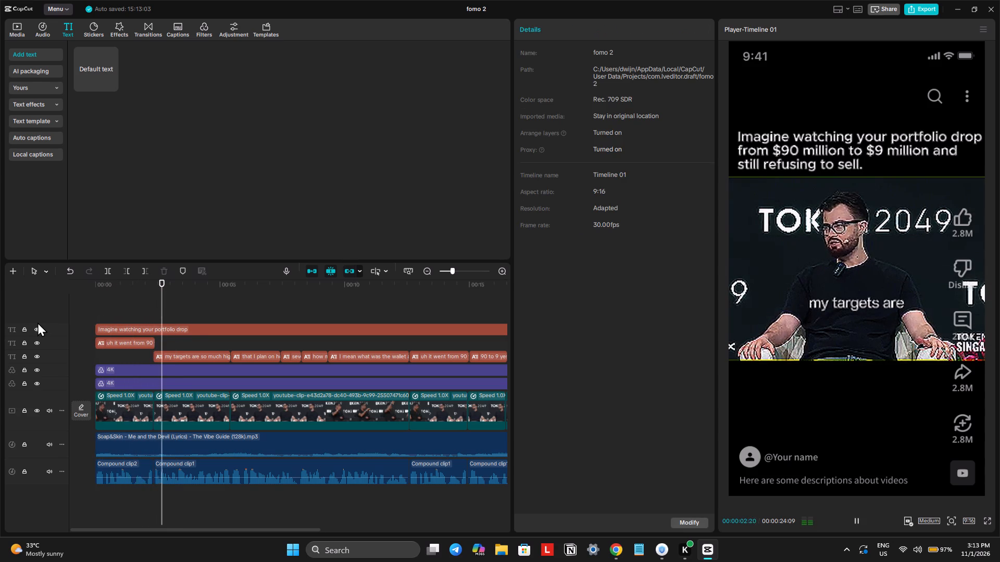
{"action": "left_click", "coordinate": [407, 272]}
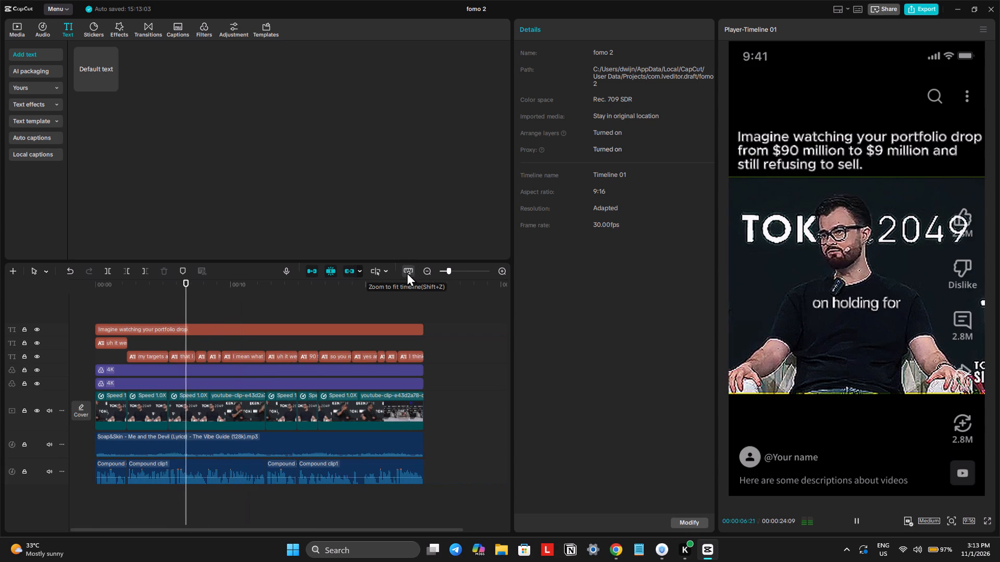
{"action": "key", "text": "space"}
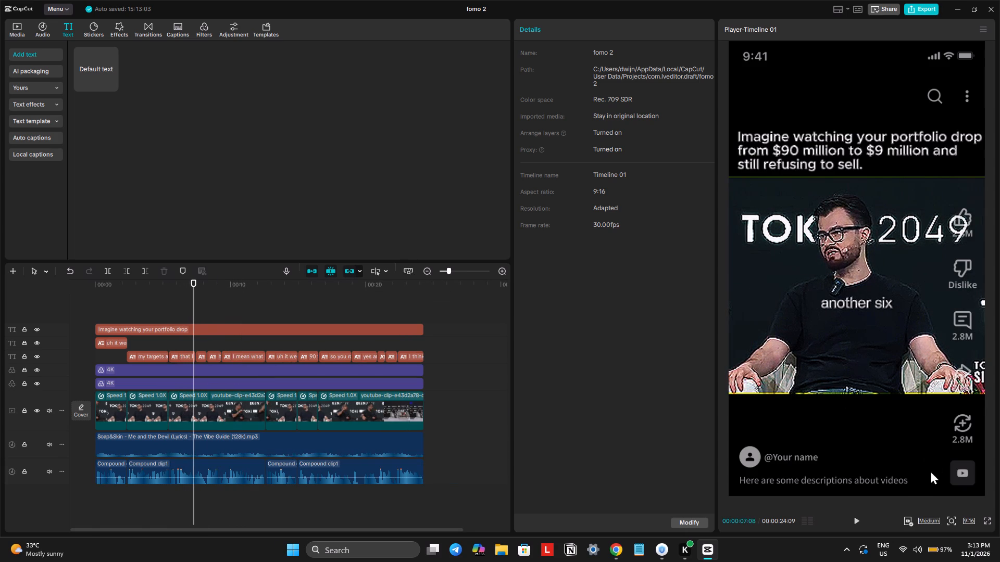
{"action": "left_click", "coordinate": [986, 520]}
{"action": "key", "text": "space"}
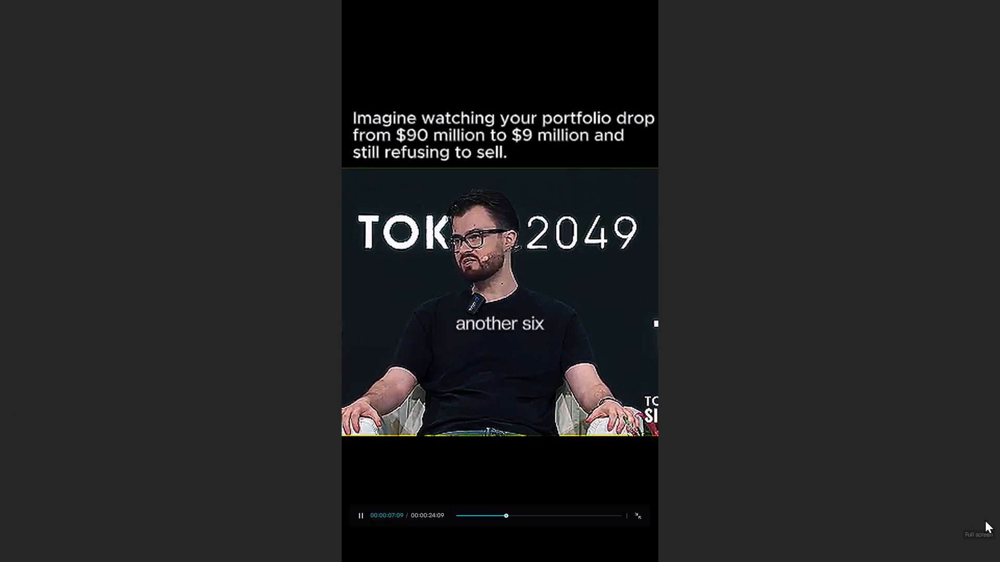
{"action": "key", "text": "Escape"}
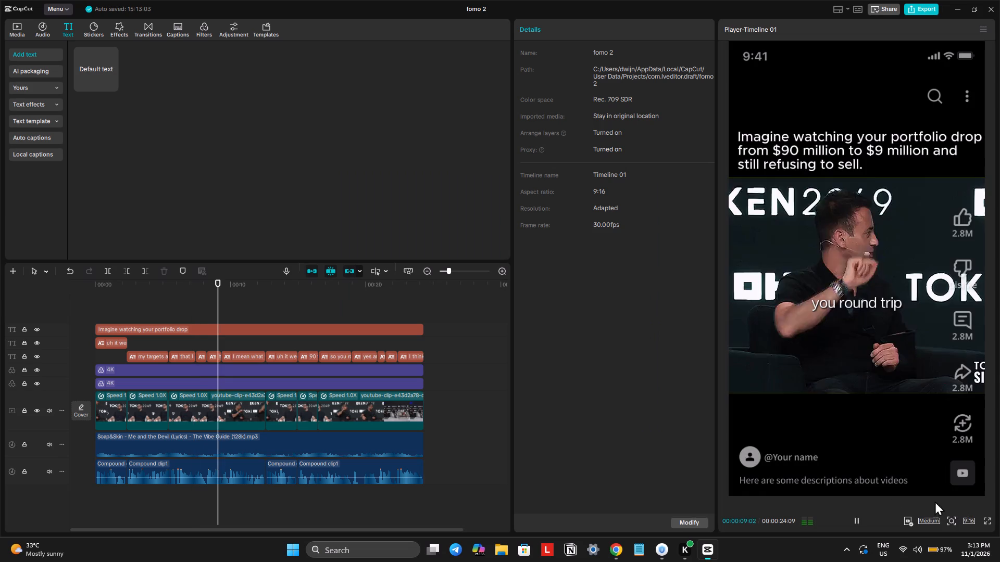
{"action": "key", "text": "space"}
Select the teaser caption together with all the main captions, leaving out the hook text.
{"action": "left_click_drag", "start_coordinate": [86, 341], "coordinate": [117, 347]}
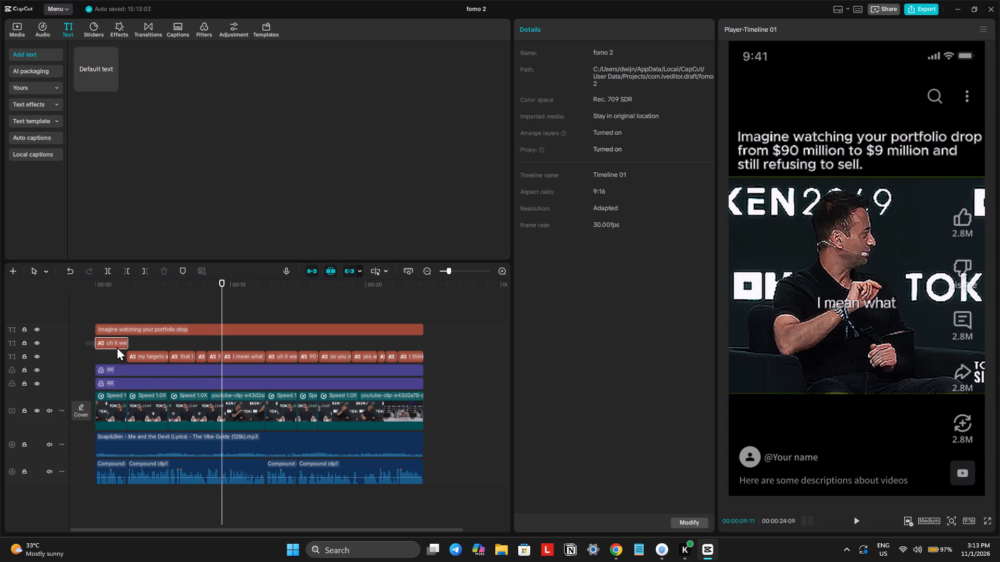
{"action": "left_click_drag", "start_coordinate": [117, 347], "coordinate": [361, 355]}
{"action": "left_click", "coordinate": [455, 355]}
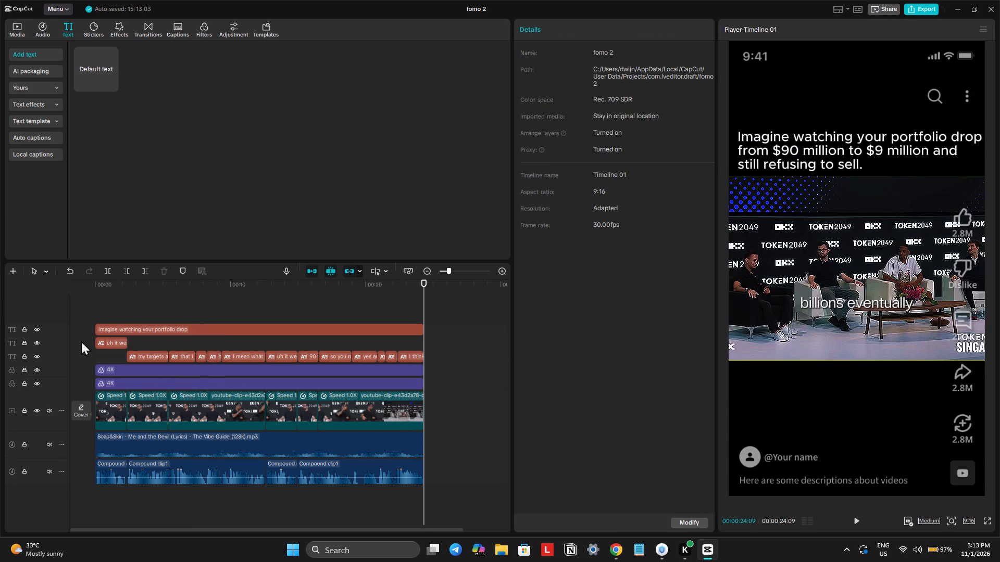
{"action": "left_click_drag", "start_coordinate": [80, 341], "coordinate": [432, 360]}
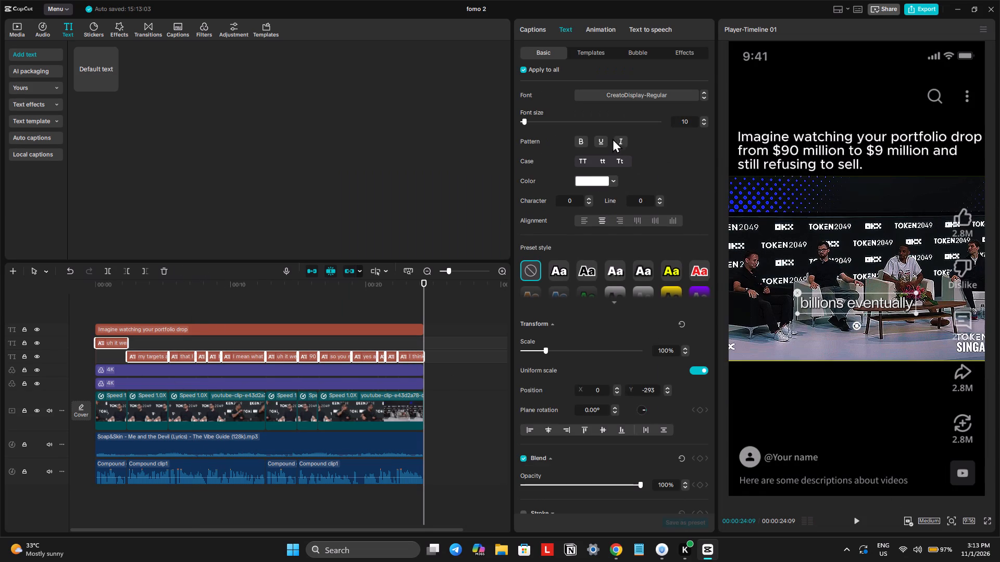